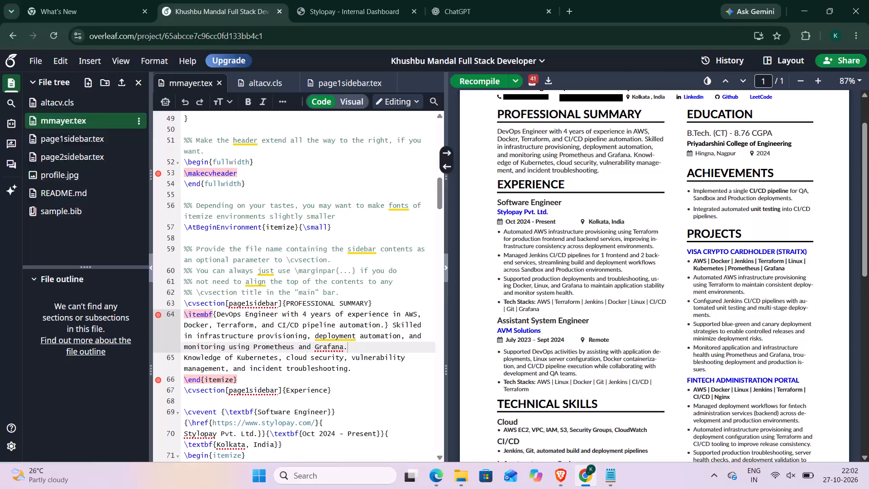
scroll(538, 353, up, 1)
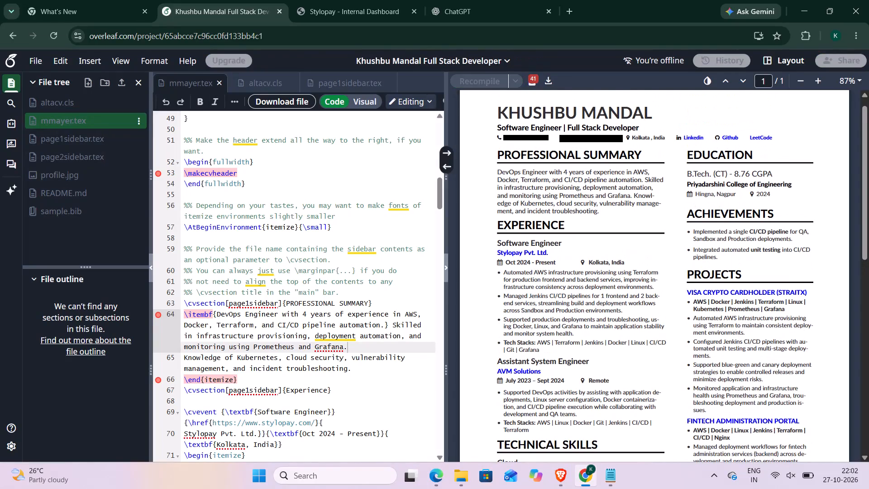
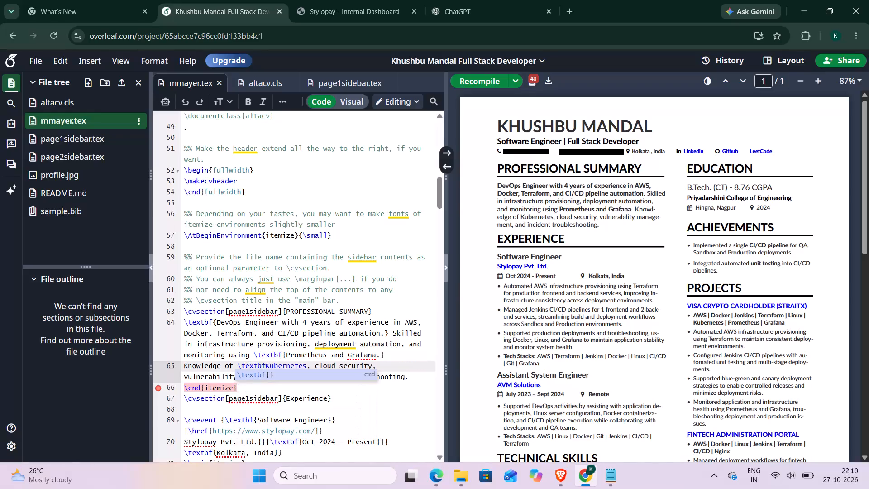
Wrap "Kubernetes, cloud security, vulnerability management, and incident troubleshooting." in \textbf{} in the professional summary, and recompile the resume.
key(Return)
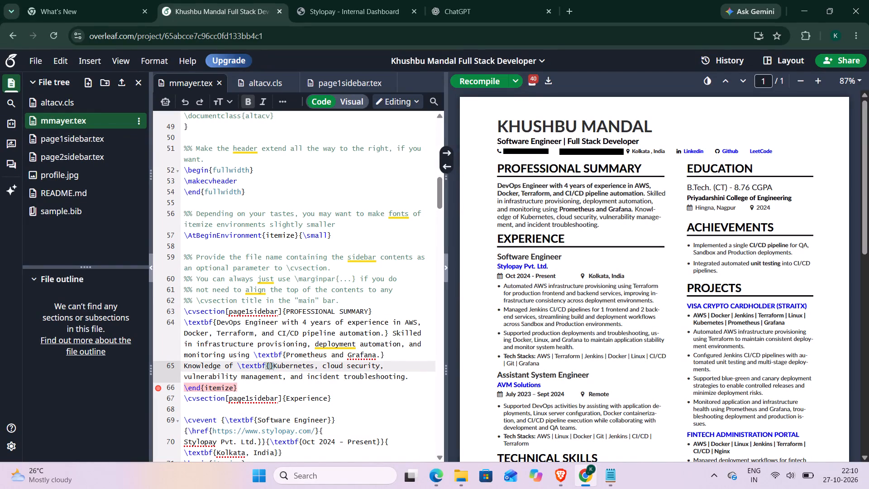
click(274, 364)
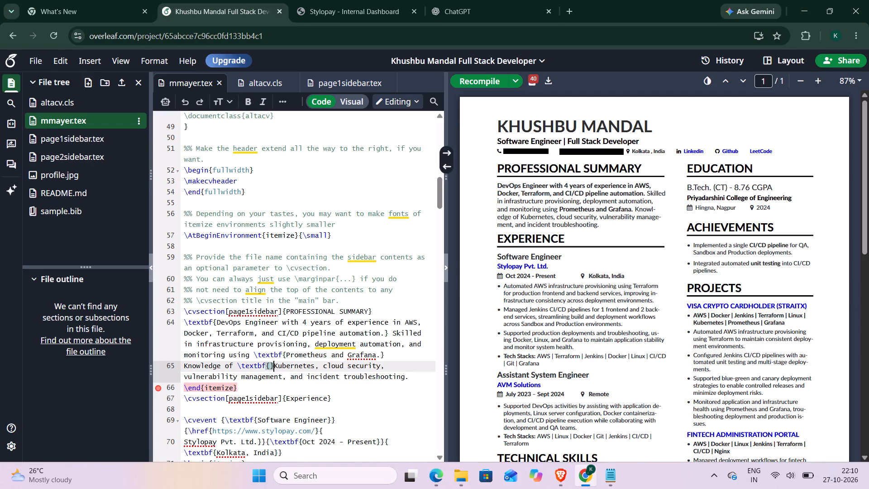
drag(274, 365, 415, 375)
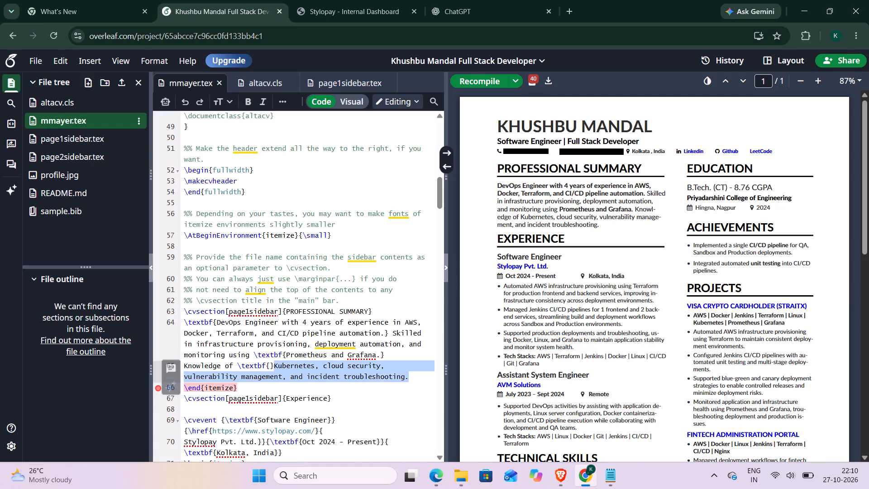
key(ctrl+x)
click(268, 366)
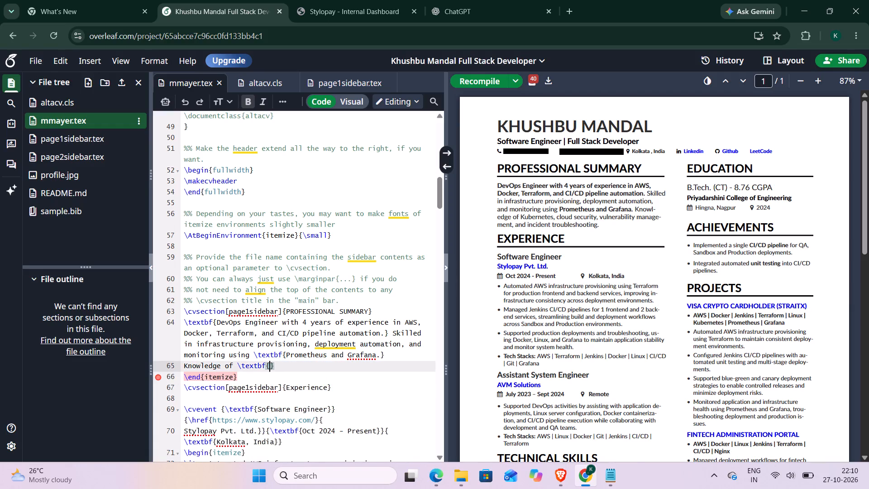
key(ctrl+v)
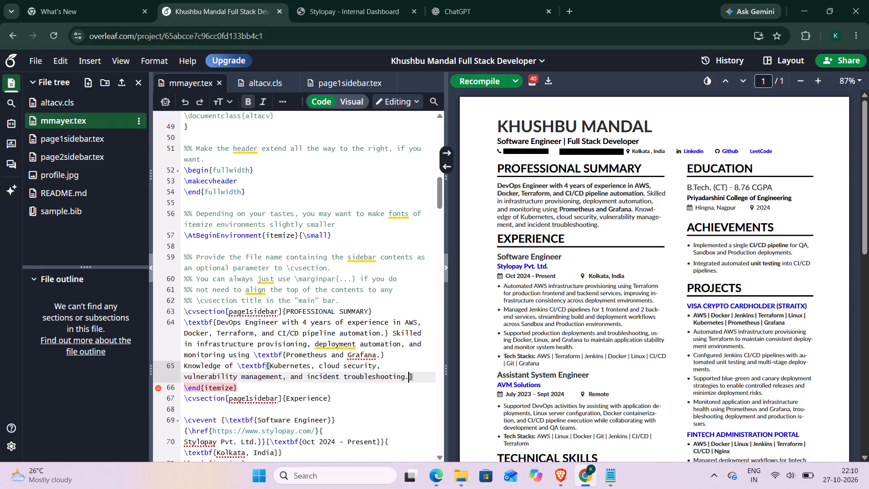
key(ctrl+s)
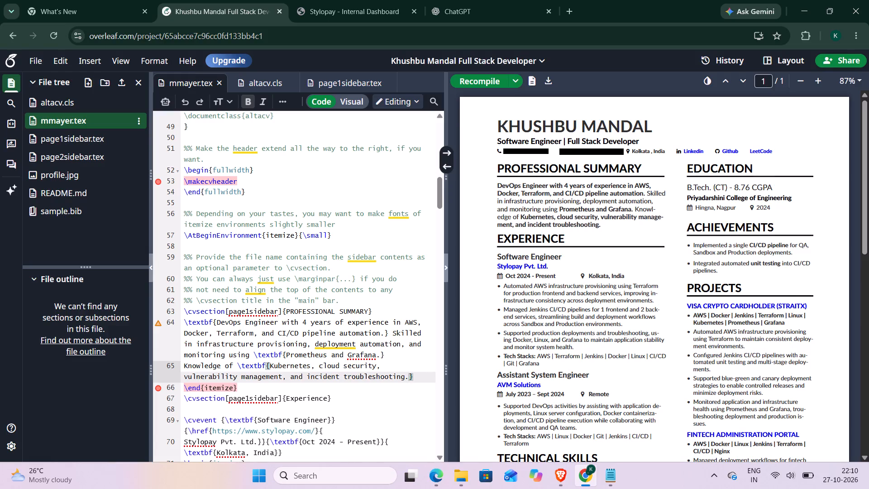
Review the compiled resume preview from the professional summary through the experience, technical skills and projects sections.
scroll(609, 302, down, 4)
scroll(609, 302, up, 2)
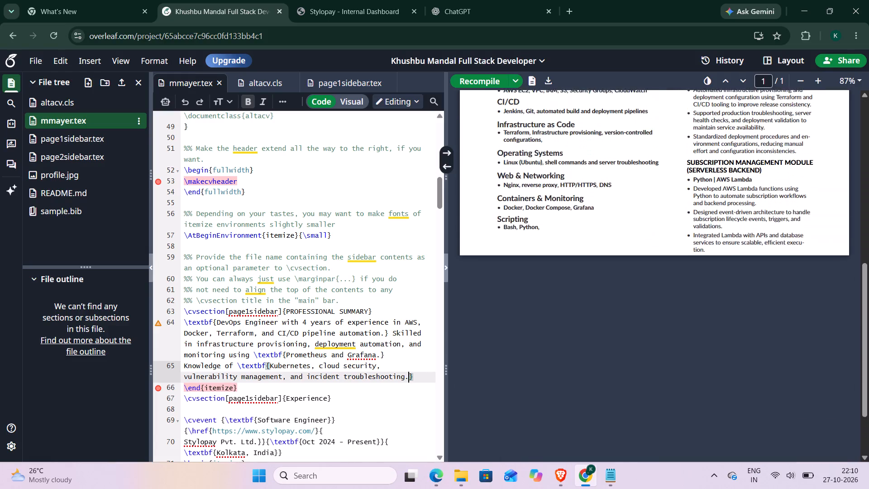
scroll(609, 302, up, 2)
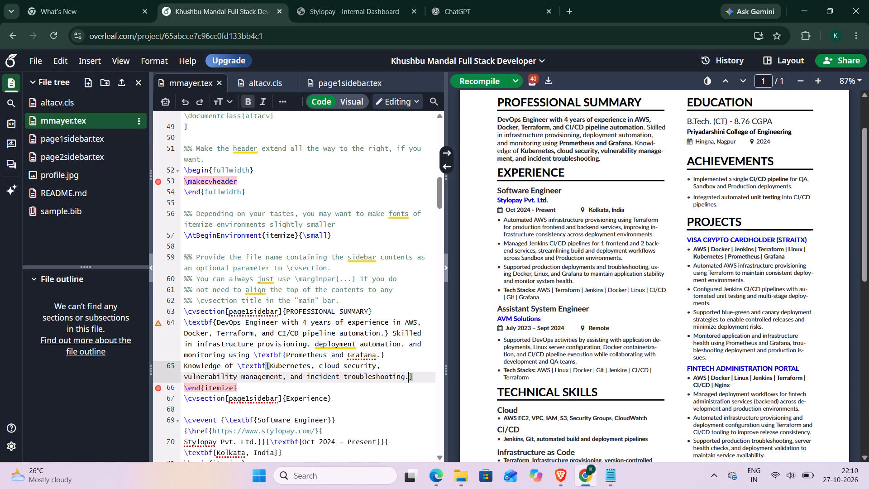
scroll(722, 370, down, 2)
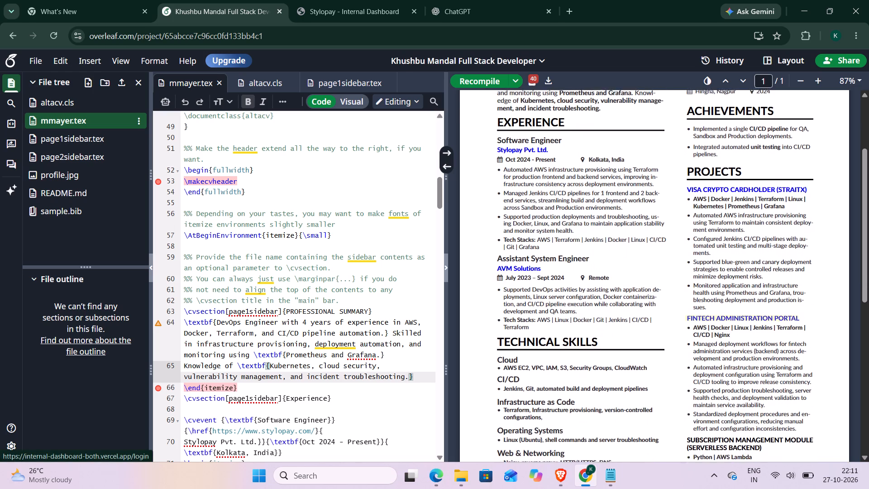
scroll(722, 370, down, 1)
scroll(722, 370, up, 1)
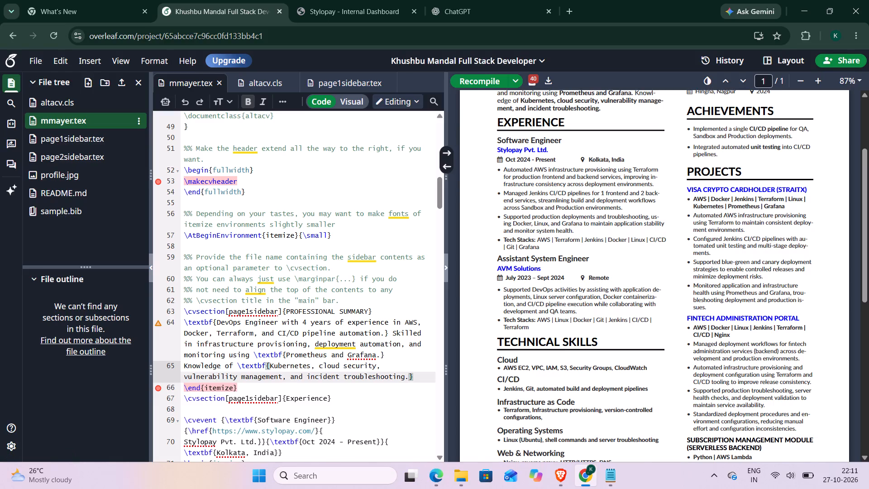
scroll(520, 308, up, 1)
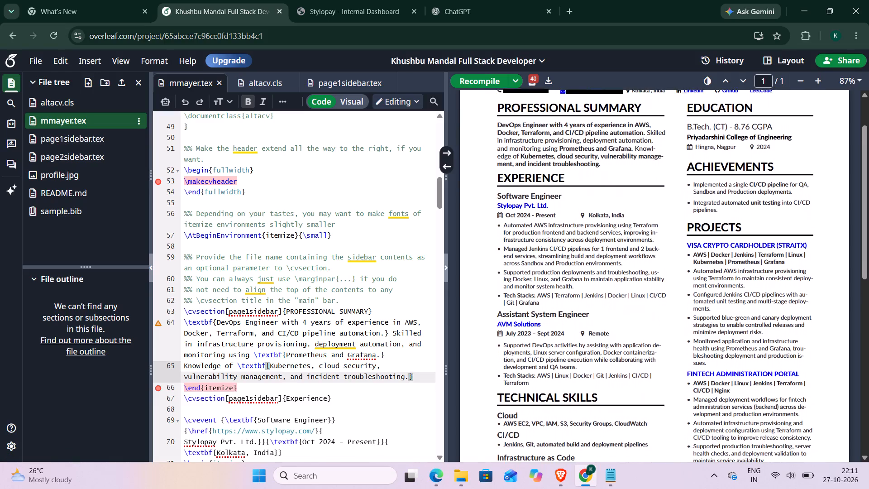
scroll(520, 308, up, 1)
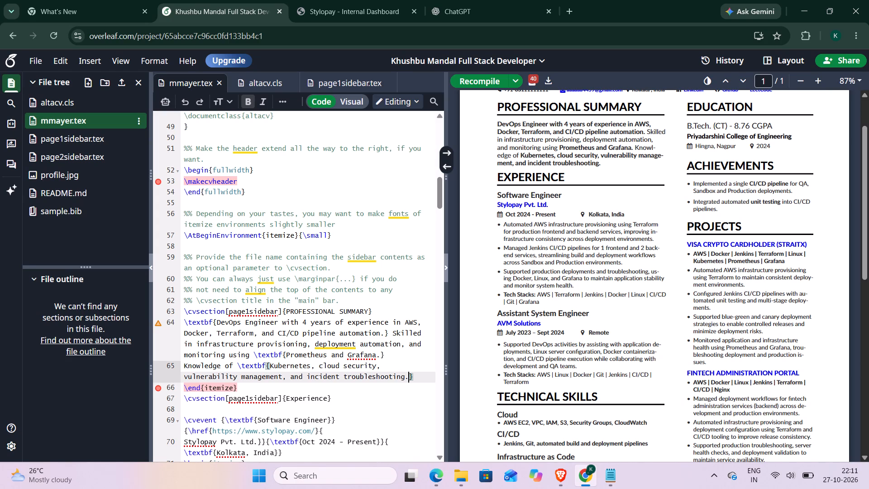
click(506, 223)
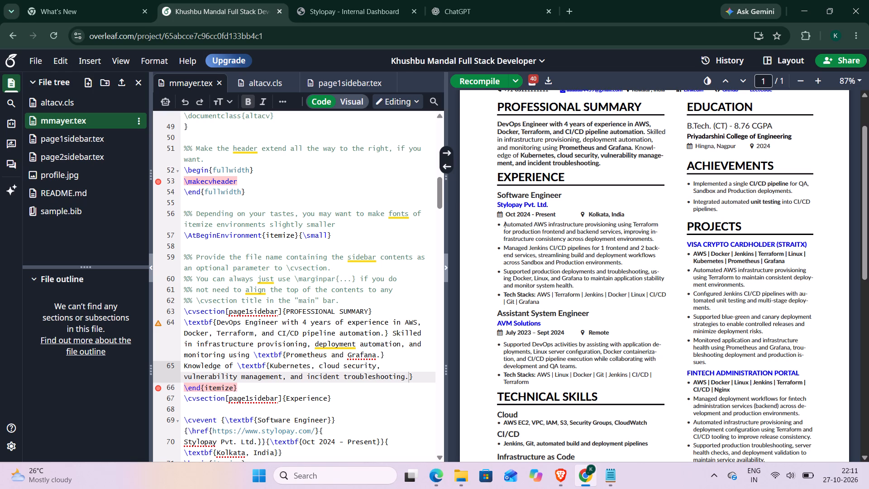
scroll(569, 242, down, 1)
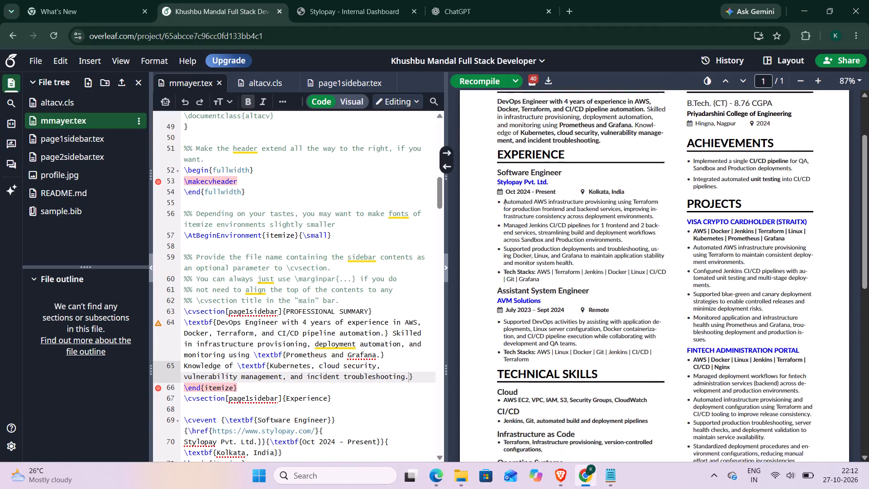
scroll(569, 242, down, 2)
scroll(569, 242, up, 1)
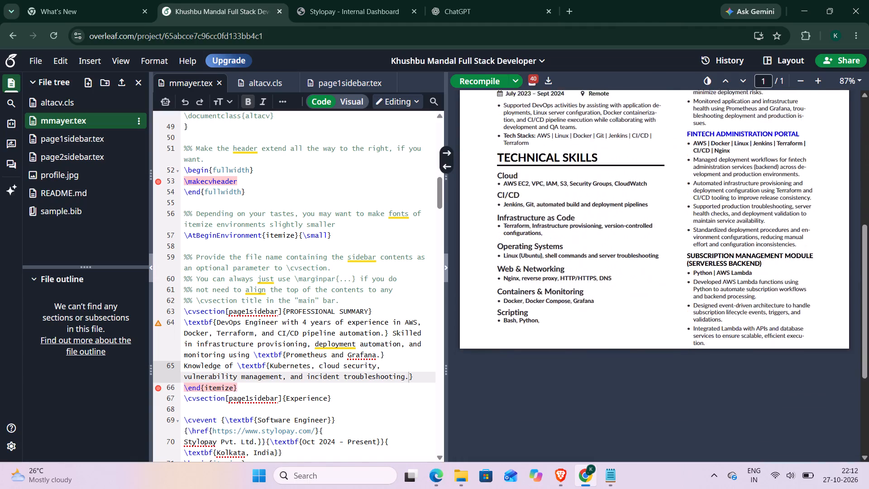
scroll(569, 242, up, 2)
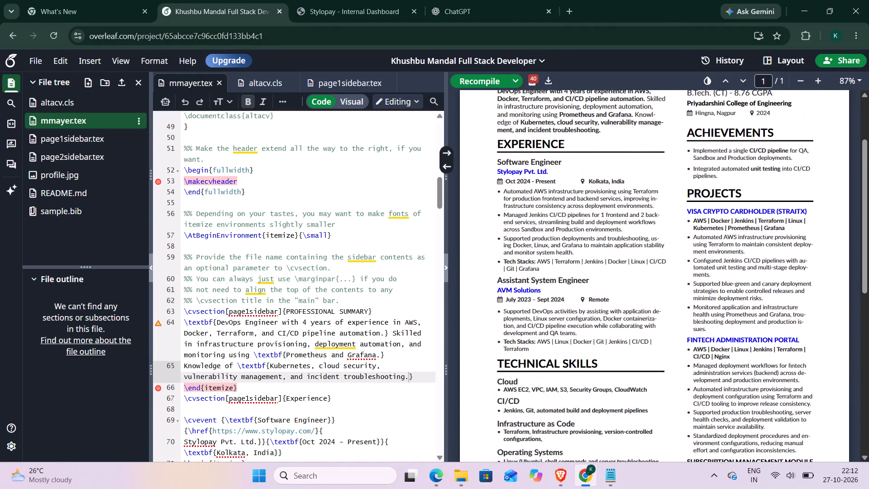
Wrap "Terraform" in \textbf{} in the first Stylopay experience bullet about AWS infrastructure provisioning.
scroll(350, 330, down, 4)
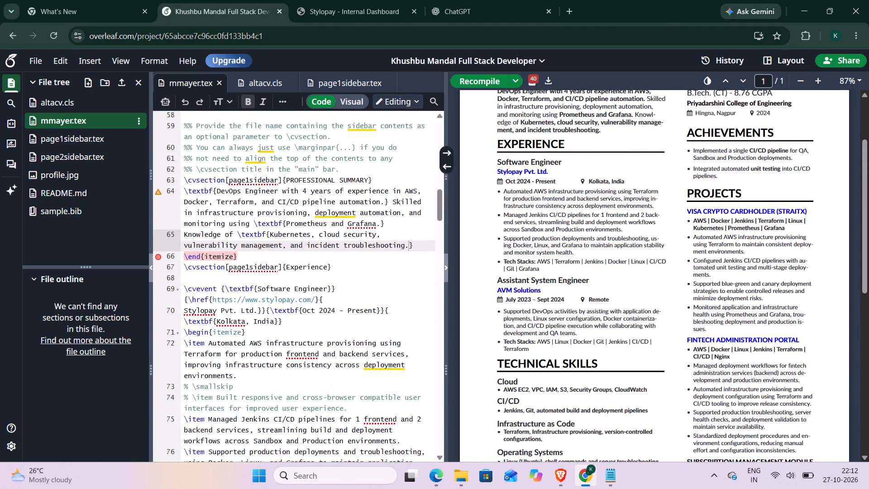
scroll(350, 330, down, 1)
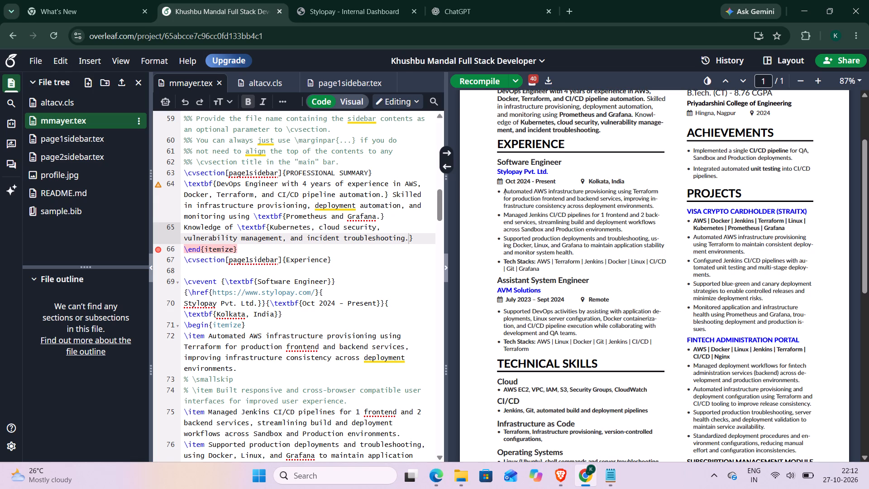
drag(222, 346, 184, 348)
click(184, 348)
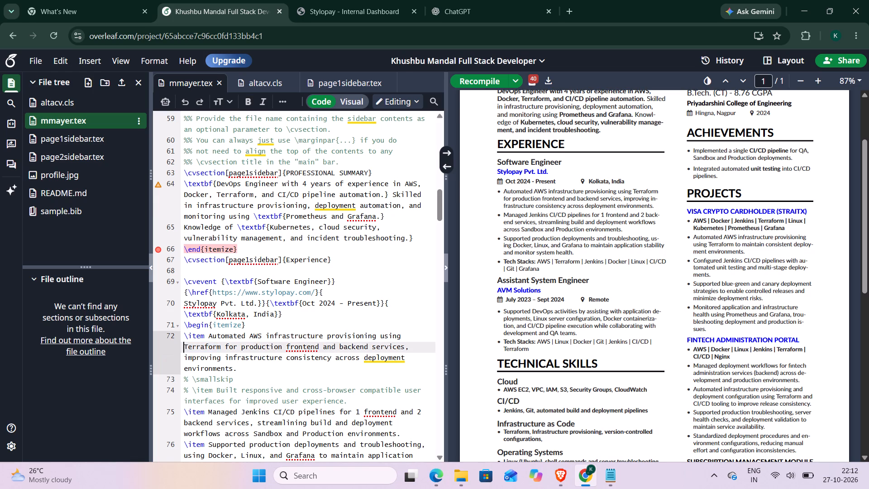
key(backslash)
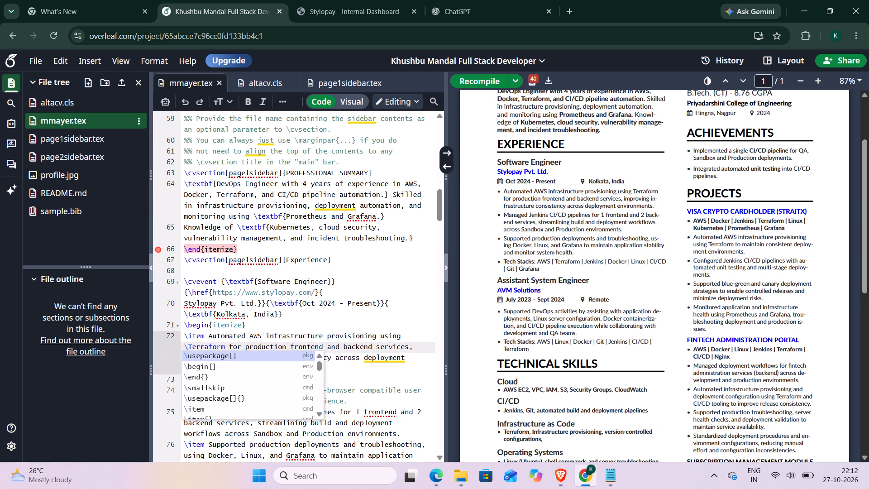
text(te)
key(Return)
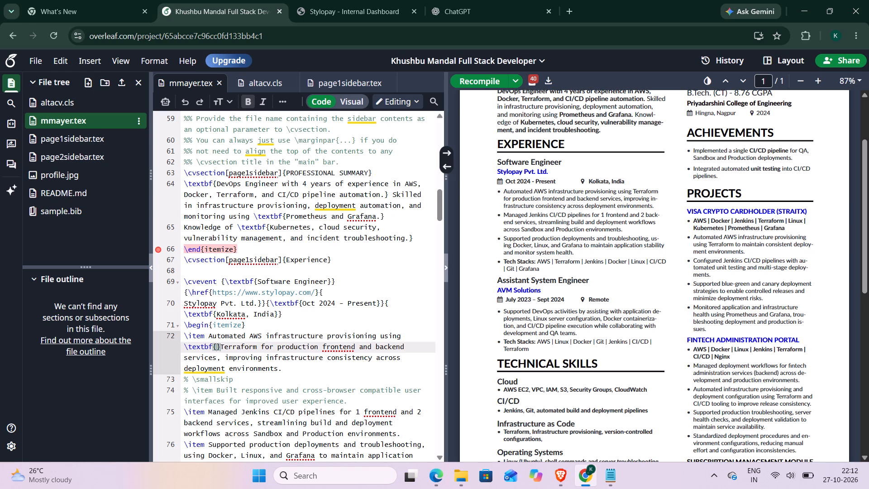
drag(259, 349, 239, 349)
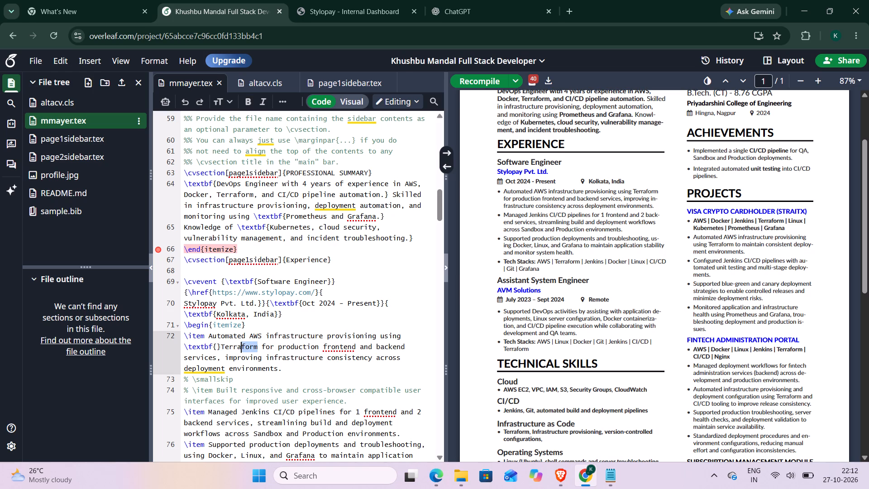
drag(239, 349, 222, 349)
key(ctrl+x)
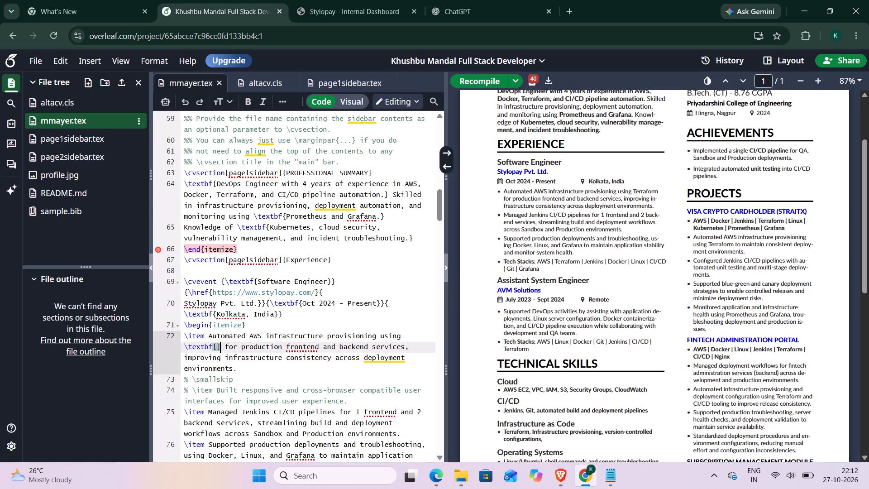
click(216, 348)
key(ctrl+v)
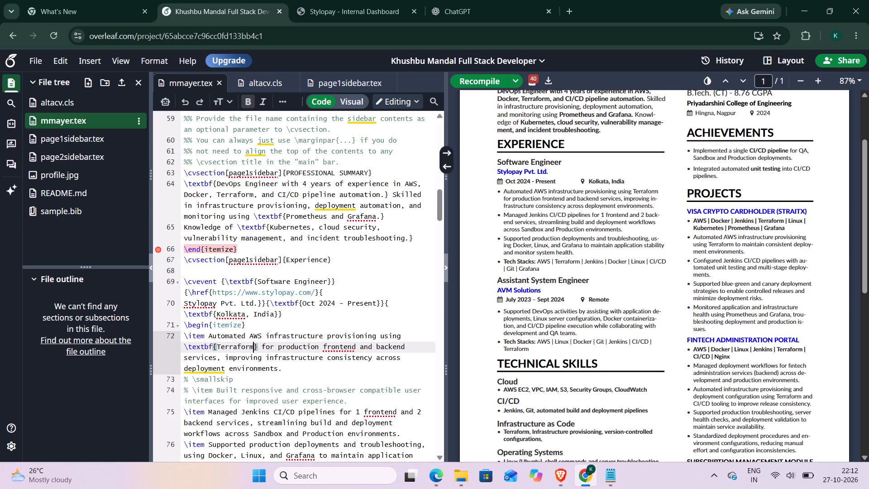
Wrap "Jenkins CI/CD pipelines" in \textbf{} in the Stylopay bullet about managing pipelines for frontend and backend services.
scroll(289, 366, down, 2)
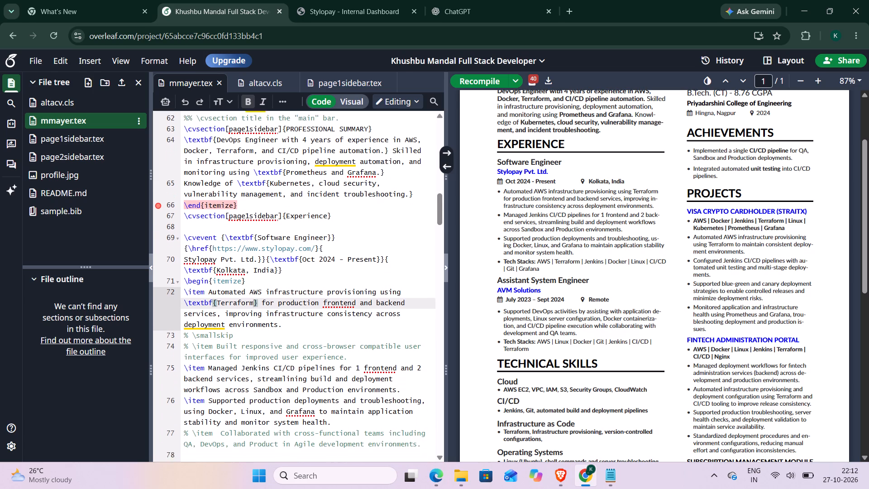
scroll(289, 366, down, 1)
click(241, 367)
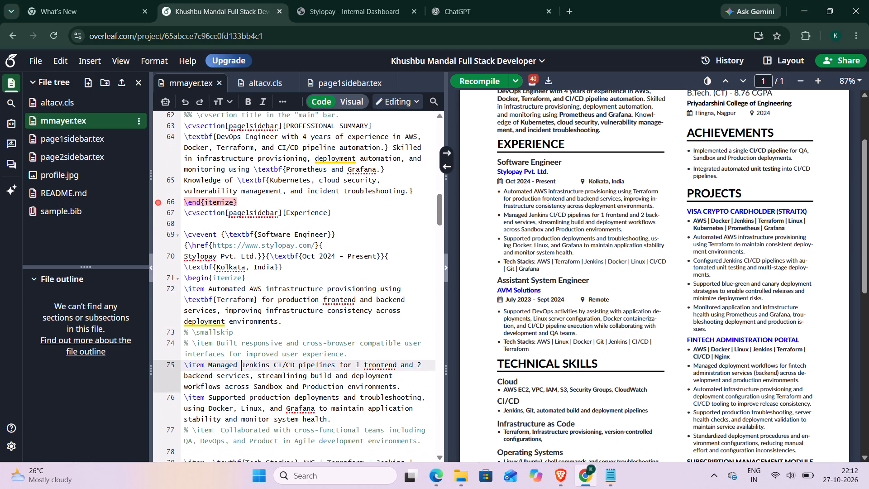
key(backslash)
text(text)
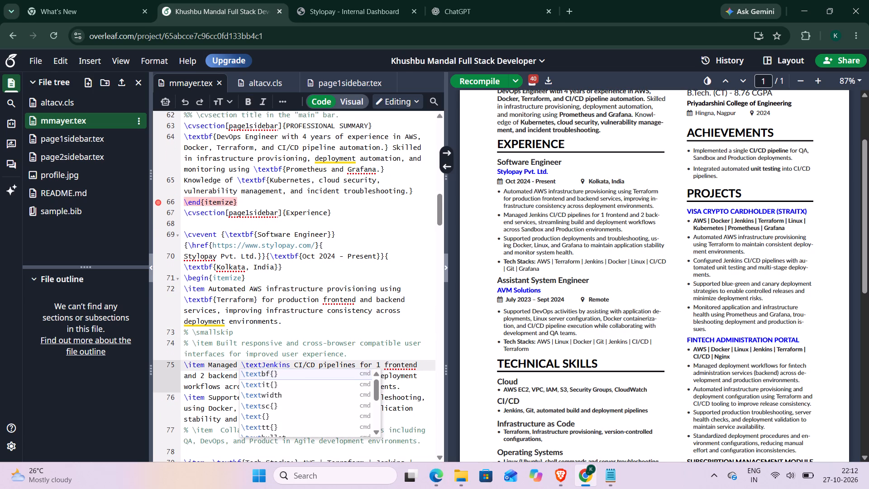
click(252, 375)
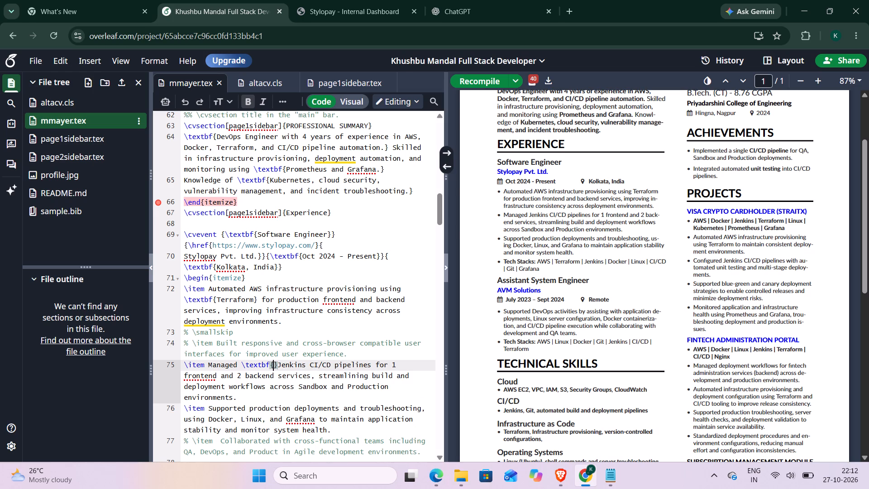
drag(372, 365, 313, 365)
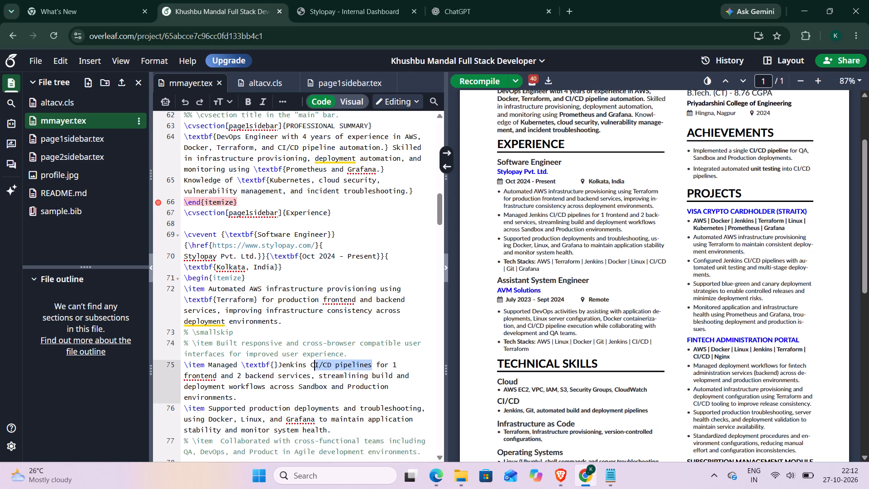
drag(313, 365, 279, 365)
key(ctrl+x)
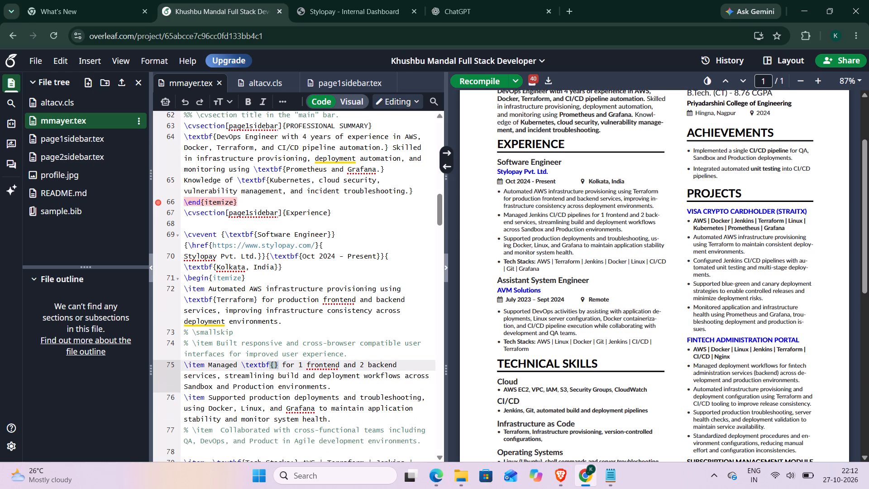
click(274, 365)
key(ctrl+v)
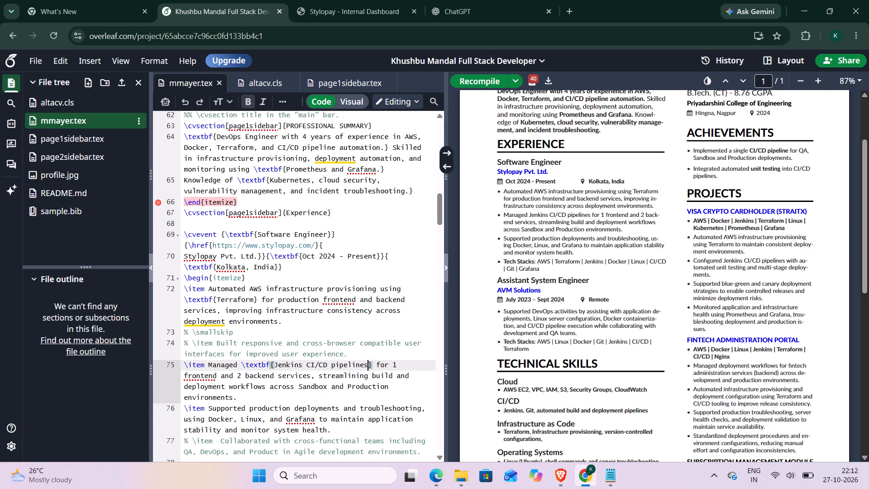
Change the number of backend services in the Jenkins CI/CD pipelines bullet to 3.
click(243, 378)
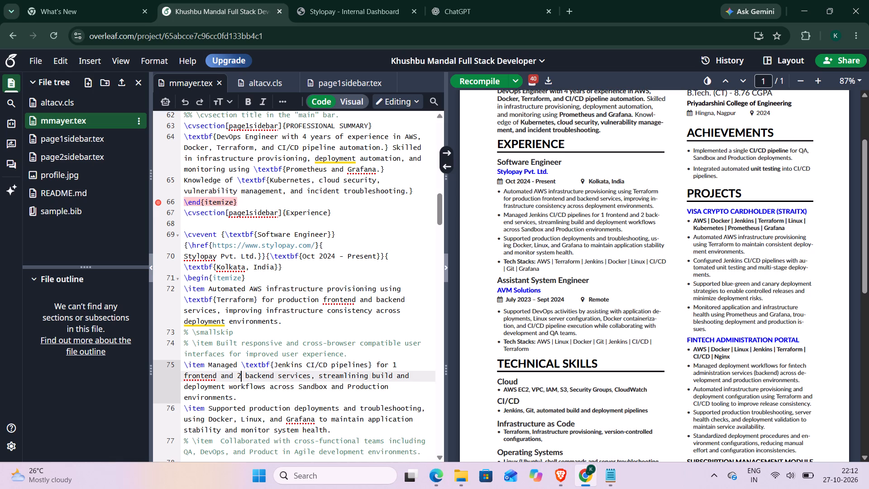
key(BackSpace)
key(3)
Insert "QA," before "Sandbox and Production environments" in the Stylopay bullet about Jenkins CI/CD pipelines.
click(295, 388)
key(space)
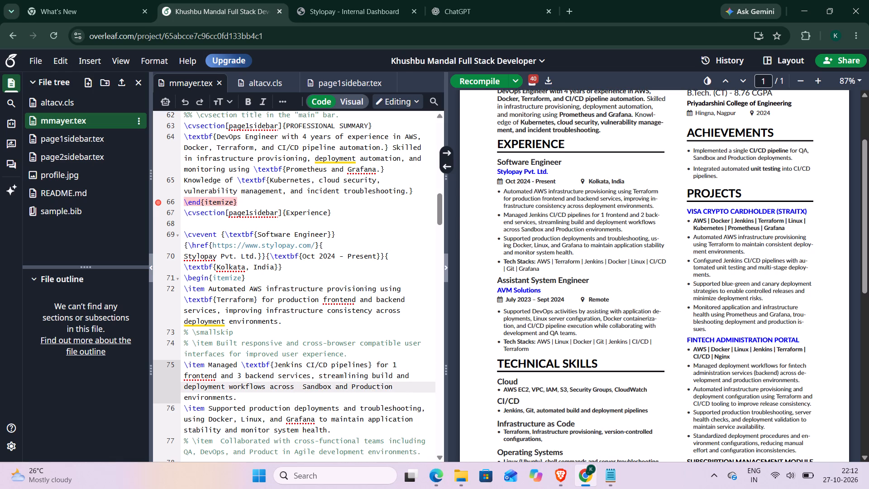
text(QA)
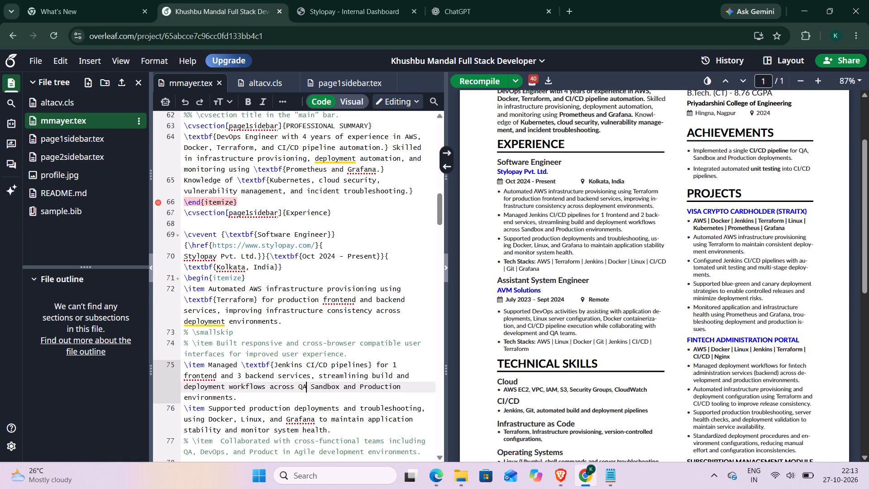
key(comma)
Wrap "QA, Sandbox and Production environments." in \textbf{} in the Jenkins CI/CD pipelines bullet.
drag(299, 386, 244, 394)
key(shift+braceleft)
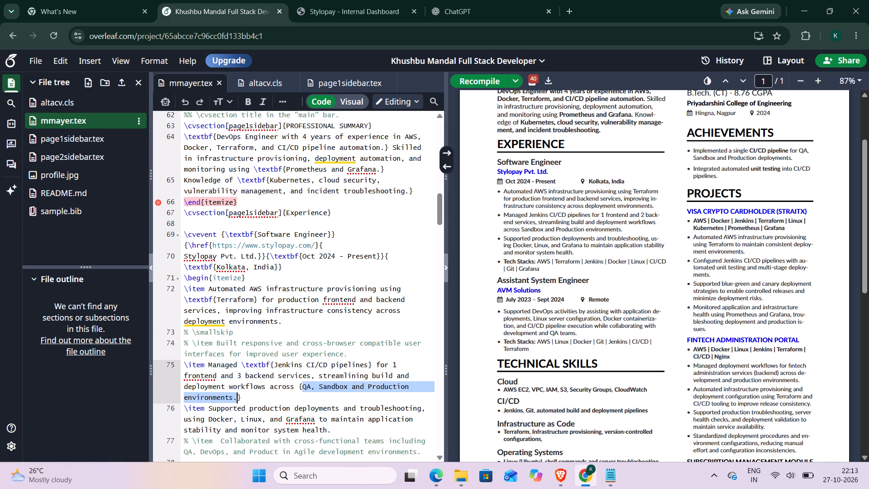
click(298, 386)
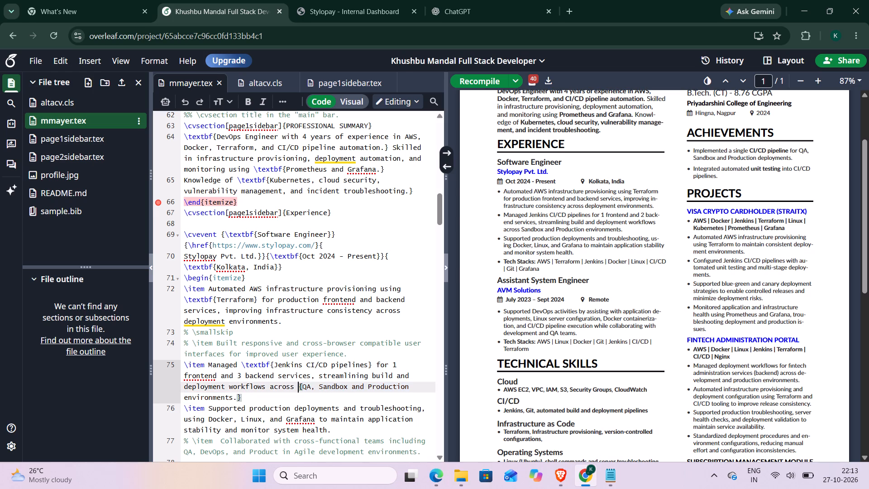
key(backslash)
text(text)
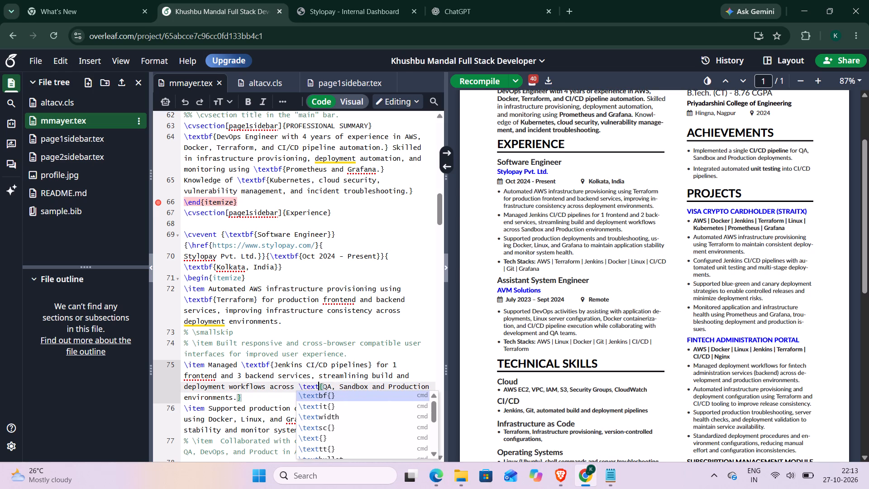
text(bf)
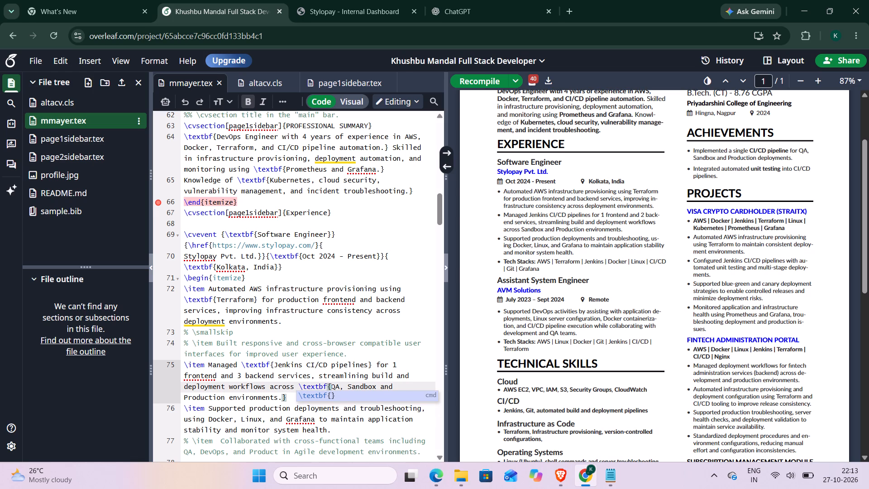
click(410, 364)
Wrap "Docker, Linux, and Grafana" in \textbf{} in the Stylopay bullet about production deployments and troubleshooting, and recompile the resume.
scroll(410, 364, down, 2)
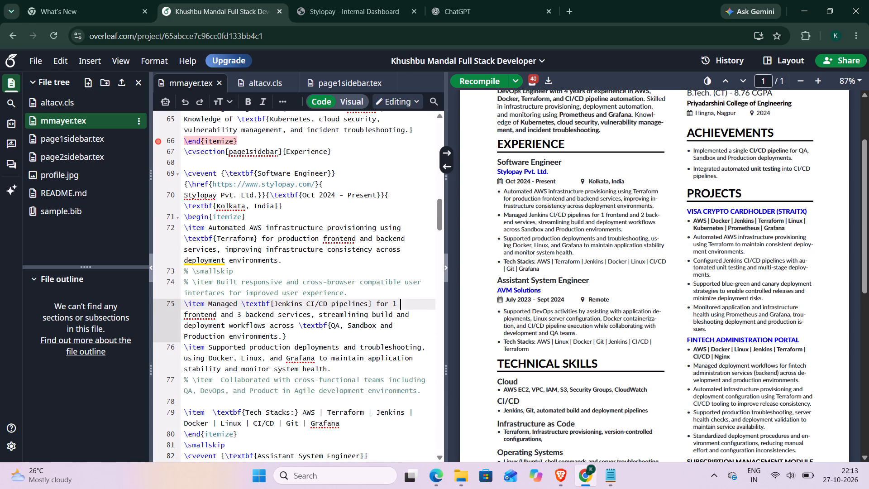
drag(209, 362, 315, 359)
key(shift+bar)
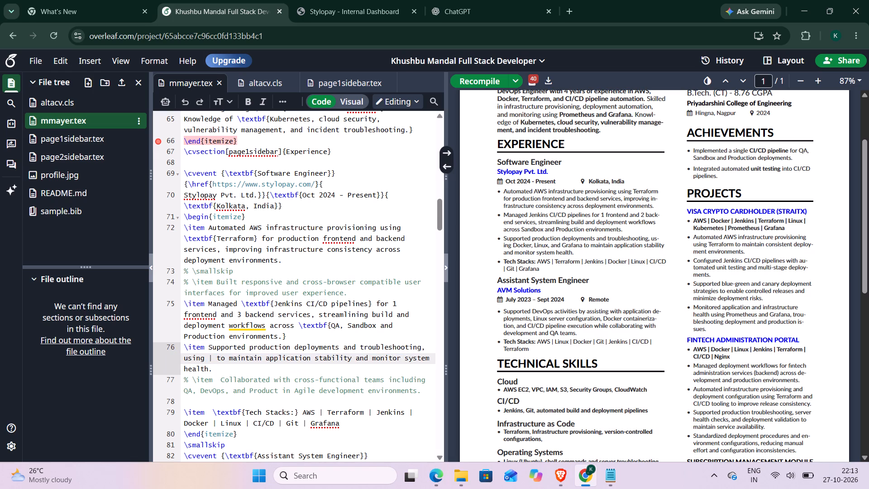
key(ctrl+z)
key(backslash)
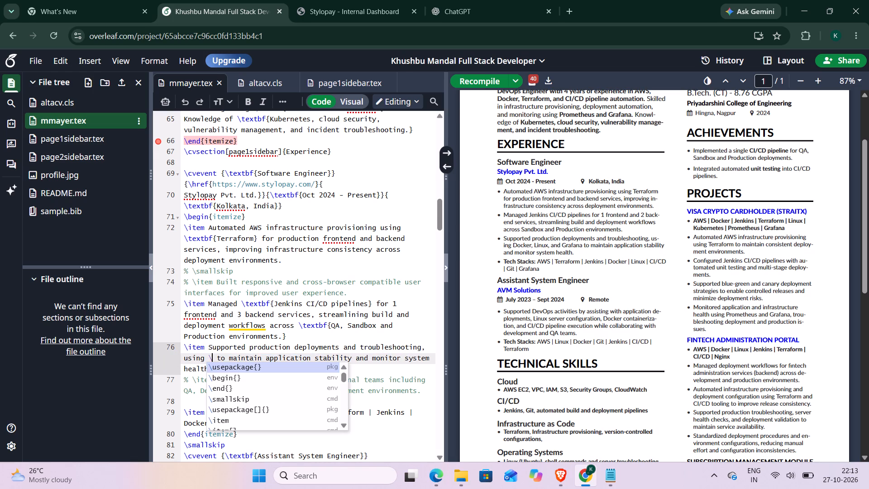
key(ctrl+z)
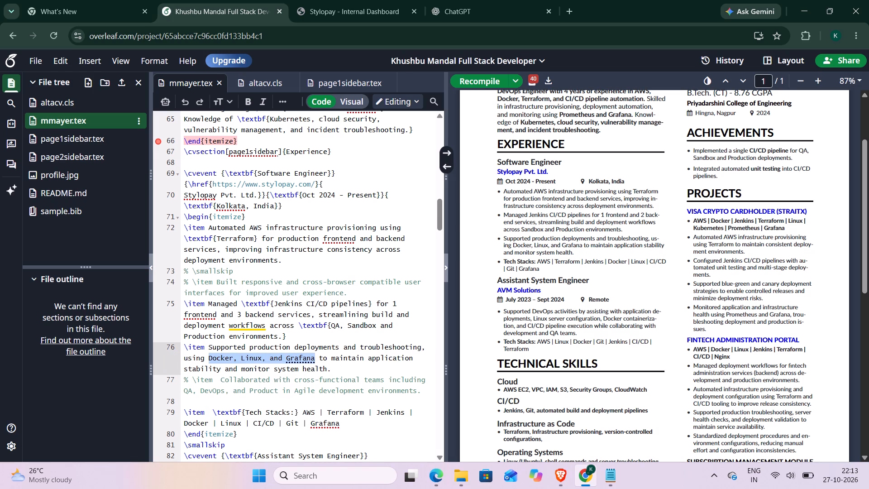
key(shift+braceleft)
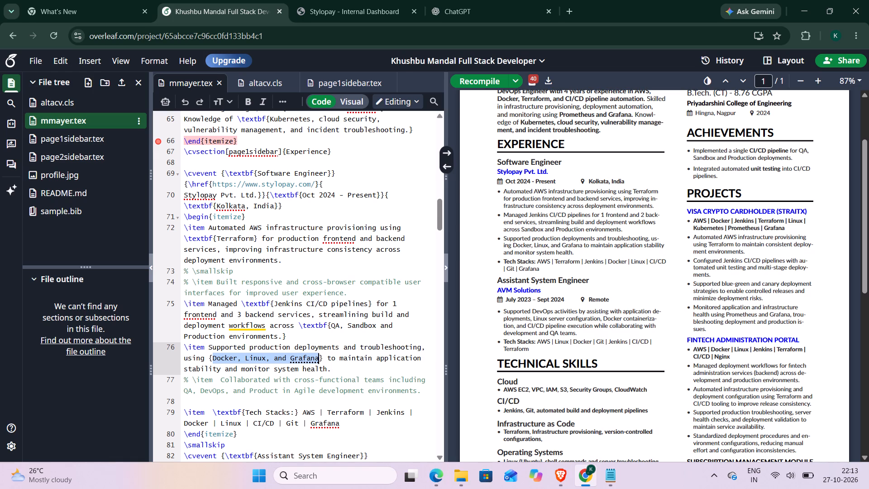
click(209, 358)
key(backslash)
text(textbf)
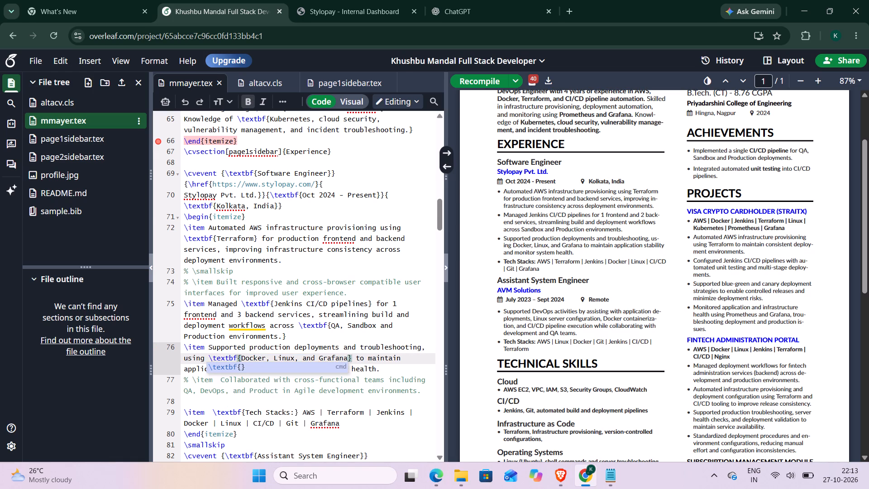
key(ctrl+s)
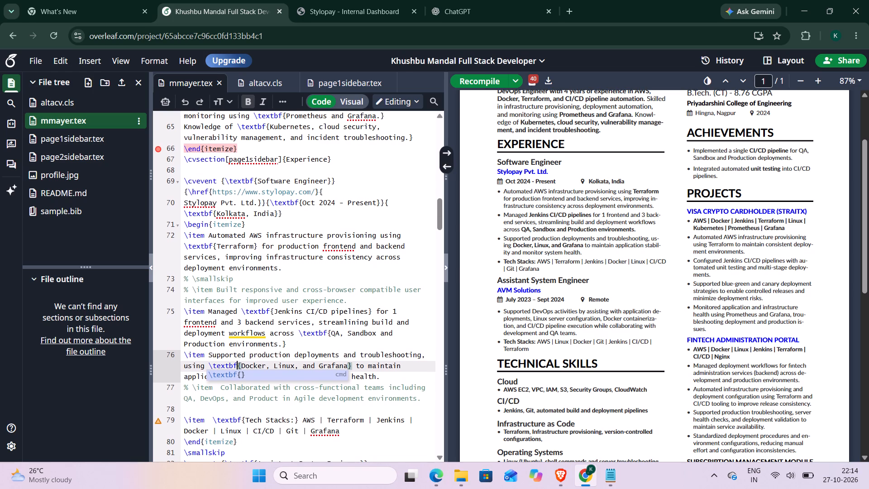
Wrap "deployment environments." in \textbf{} in the first Stylopay bullet about AWS infrastructure provisioning, and recompile the resume.
drag(183, 269, 295, 271)
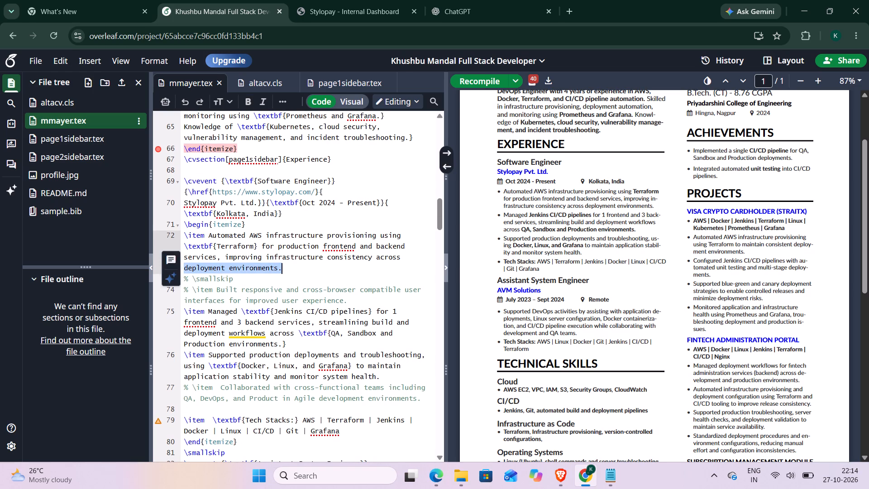
key(shift+braceleft)
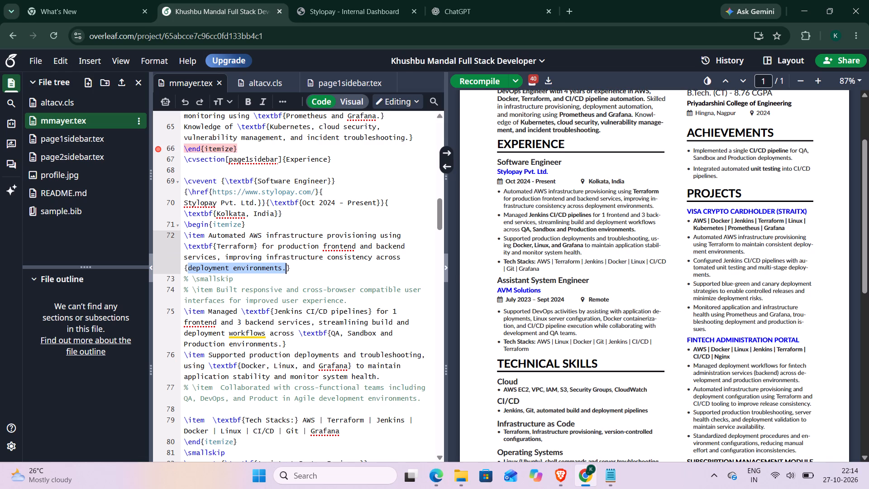
click(182, 267)
key(backslash)
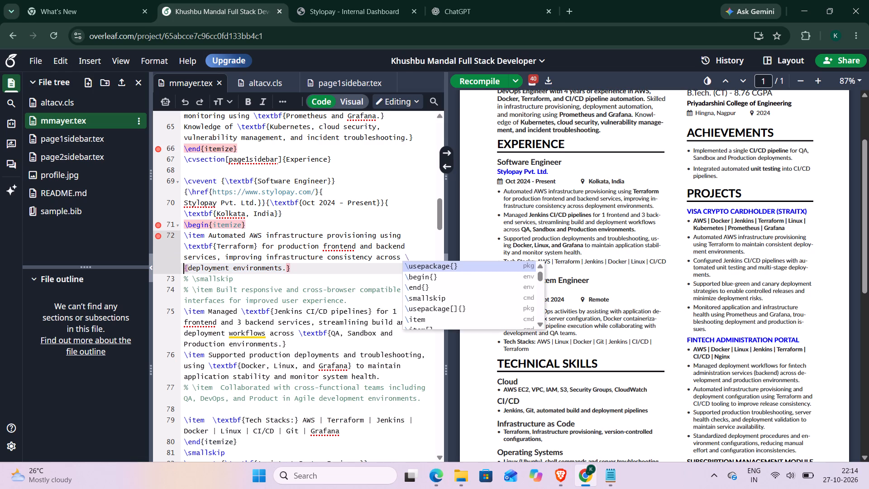
text(textbf)
key(ctrl+s)
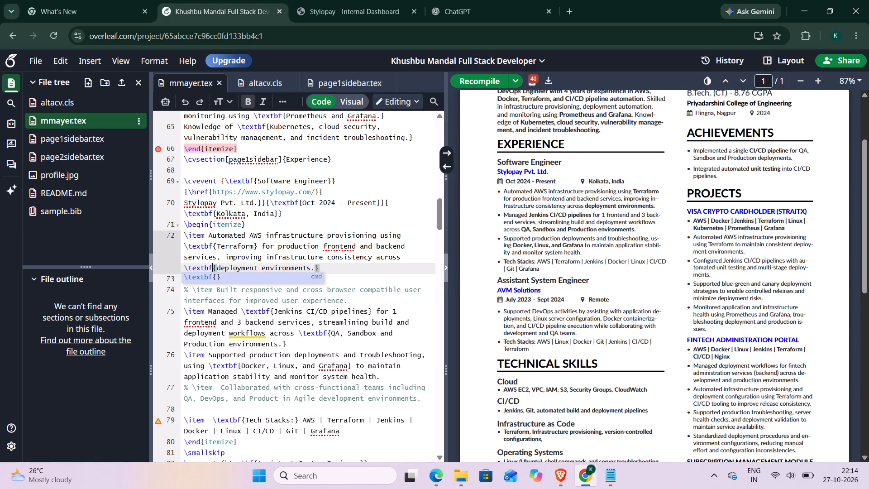
Review the bolded phrases in the compiled resume preview, from the professional summary through the experience, skills and projects sections.
scroll(540, 200, up, 1)
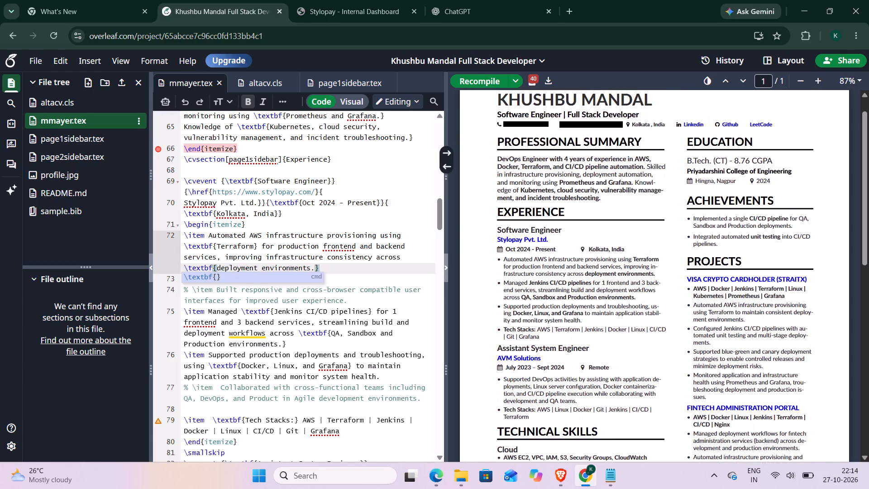
scroll(540, 200, up, 1)
scroll(540, 200, down, 1)
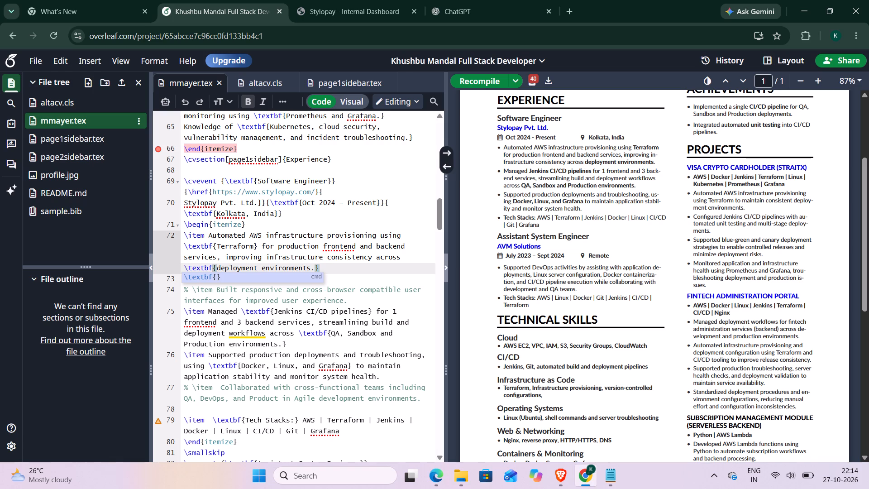
scroll(566, 284, up, 1)
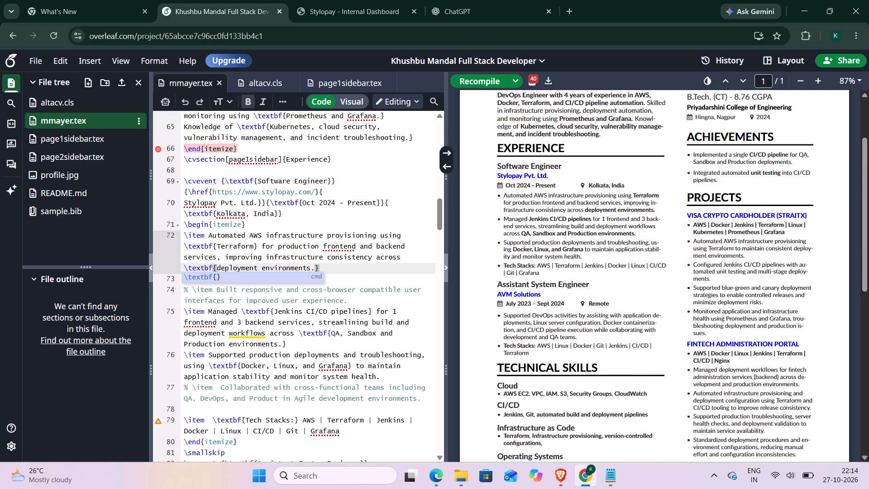
scroll(566, 284, up, 3)
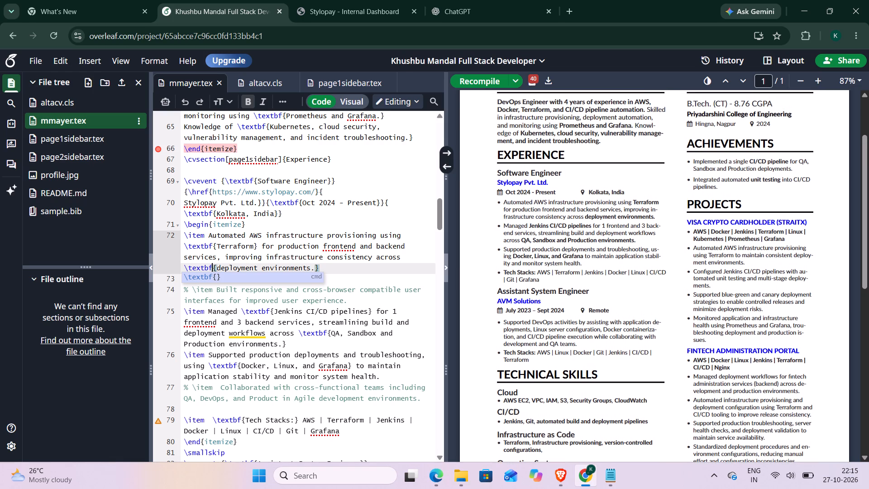
scroll(566, 284, up, 2)
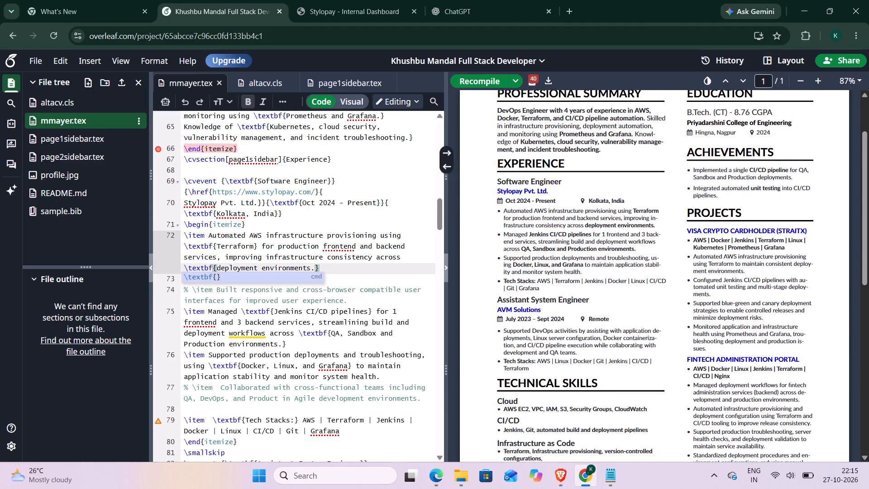
scroll(566, 284, up, 2)
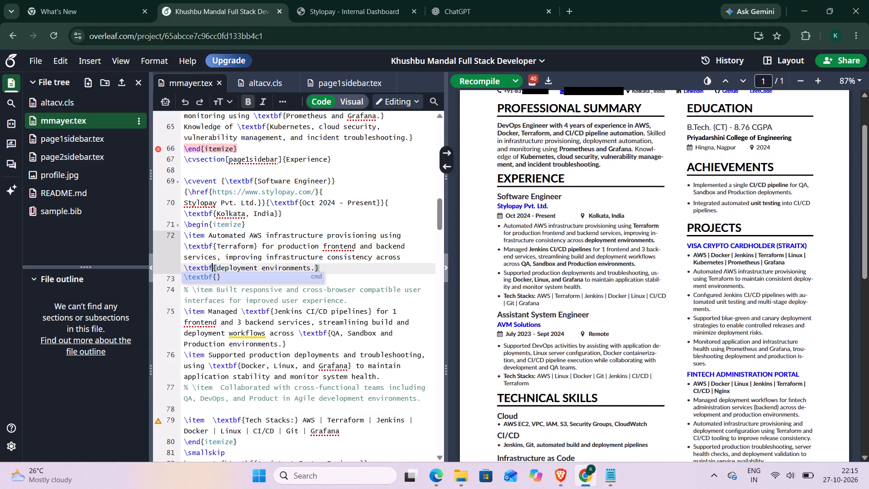
scroll(566, 284, up, 1)
scroll(566, 284, down, 1)
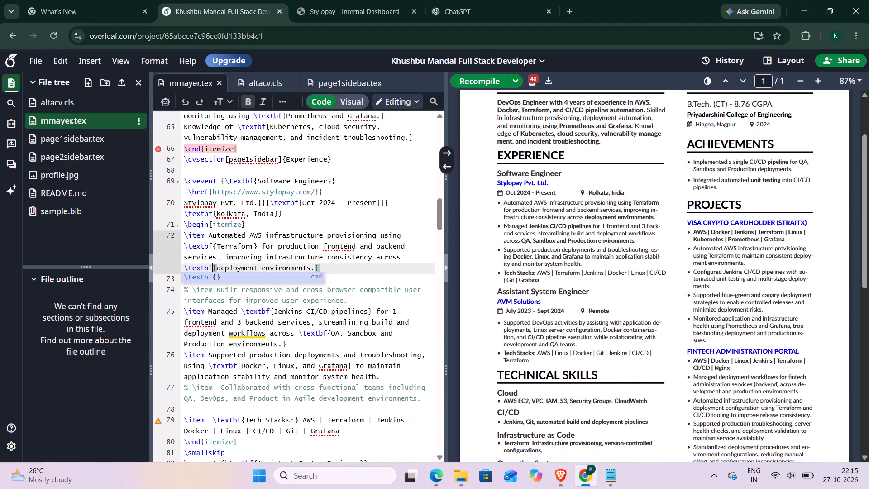
Wrap "application deployments, Linux server configuration, Docker containerization, and CI/CD pipeline" in \textbf{} in the AVM Solutions bullet, and recompile the resume.
scroll(403, 363, down, 3)
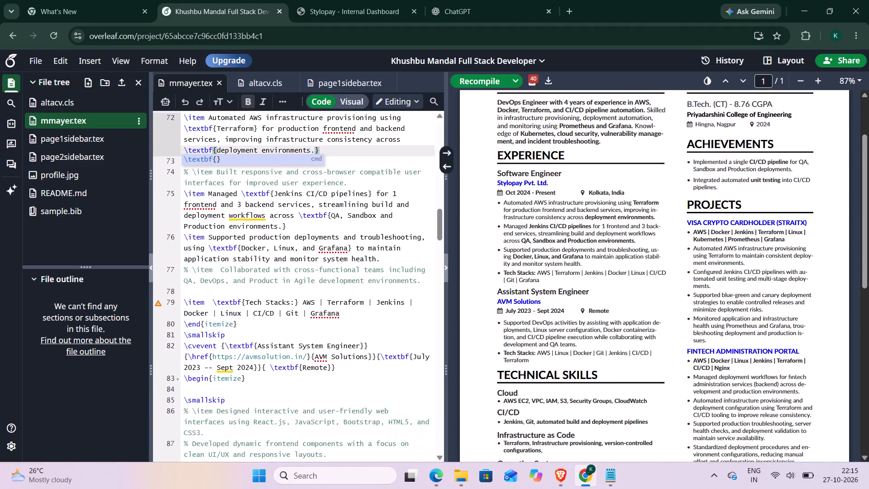
scroll(403, 363, down, 2)
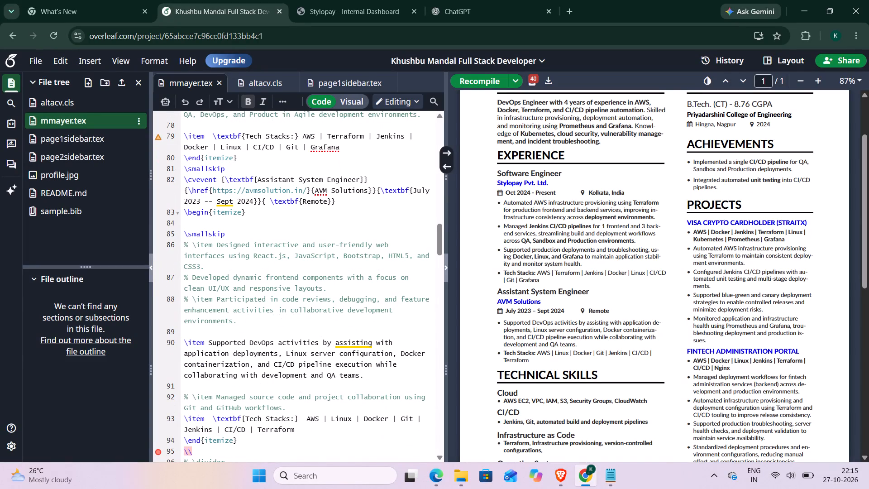
drag(180, 354, 312, 363)
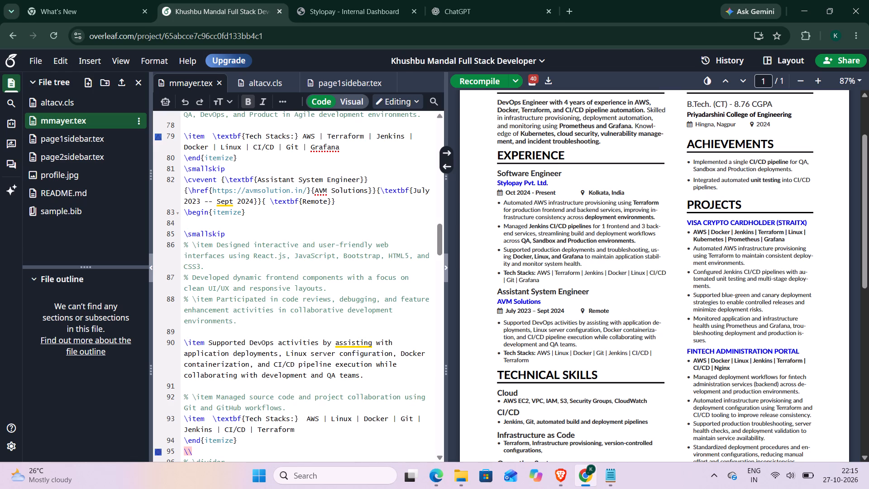
drag(312, 363, 331, 363)
drag(331, 363, 185, 351)
key(shift+braceleft)
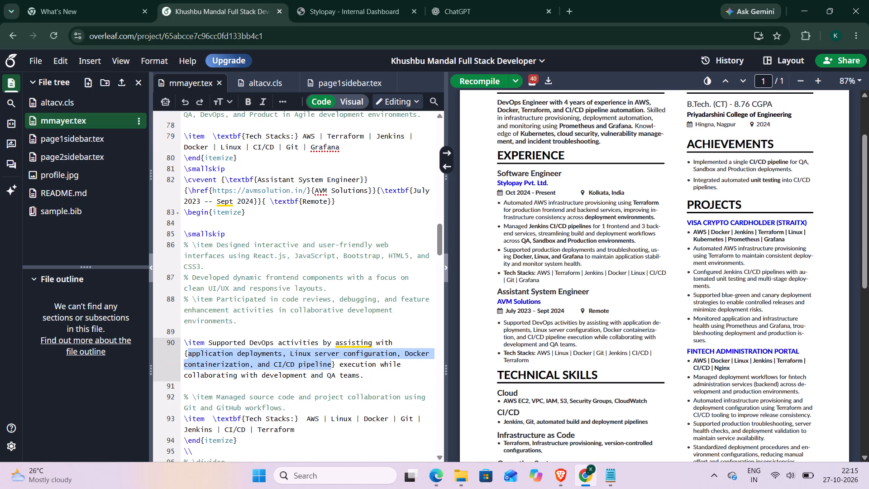
key(Left)
key(Left)
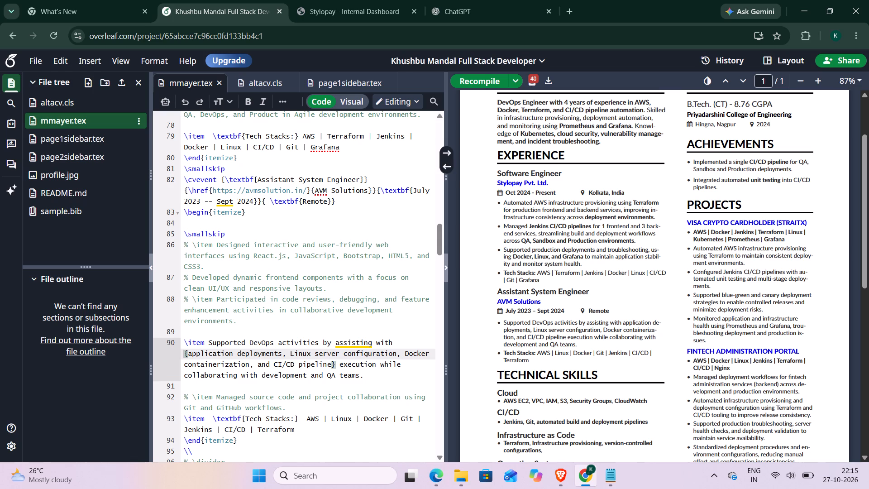
key(backslash)
text(textbf)
key(ctrl+s)
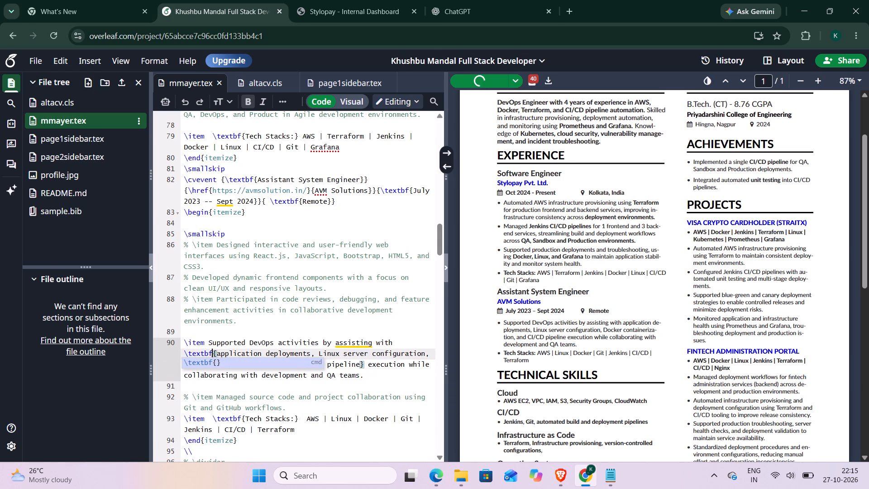
click(302, 326)
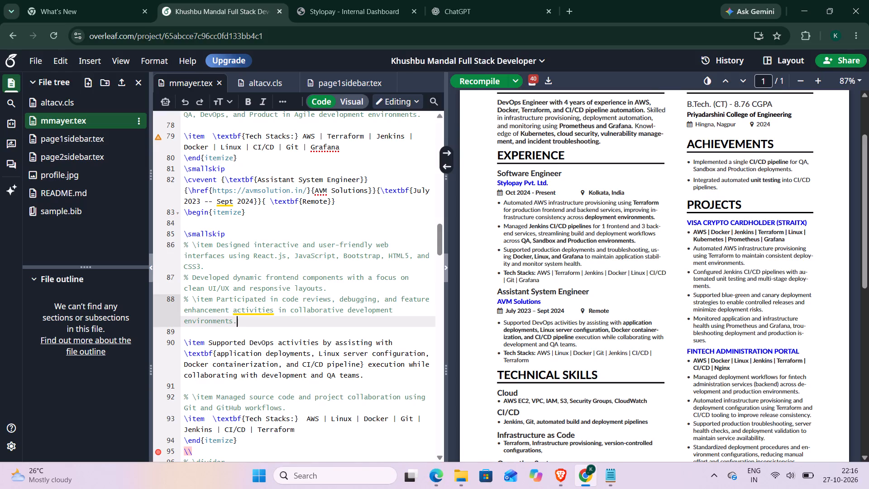
In page1sidebar.tex, wrap "QA, Sandbox and Production deployments." in \textbf{} in the first visible Achievements bullet, and recompile the resume.
scroll(566, 312, down, 1)
scroll(566, 312, up, 1)
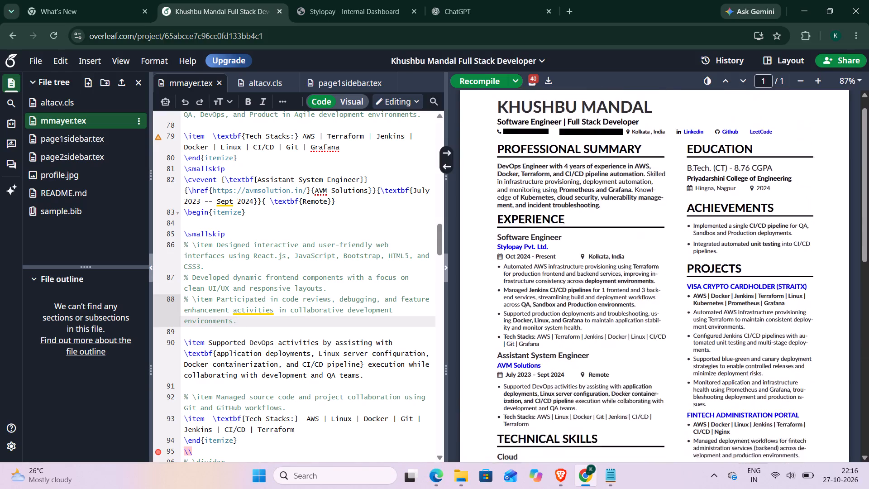
scroll(566, 312, up, 1)
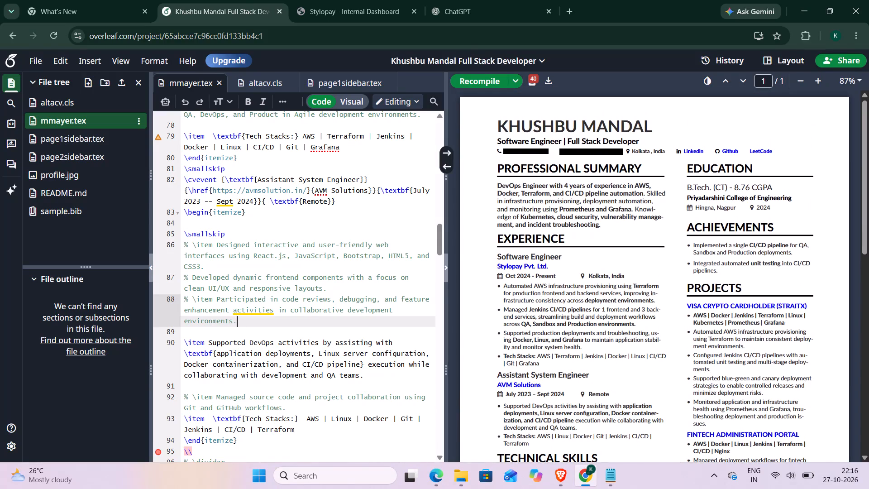
scroll(371, 414, down, 4)
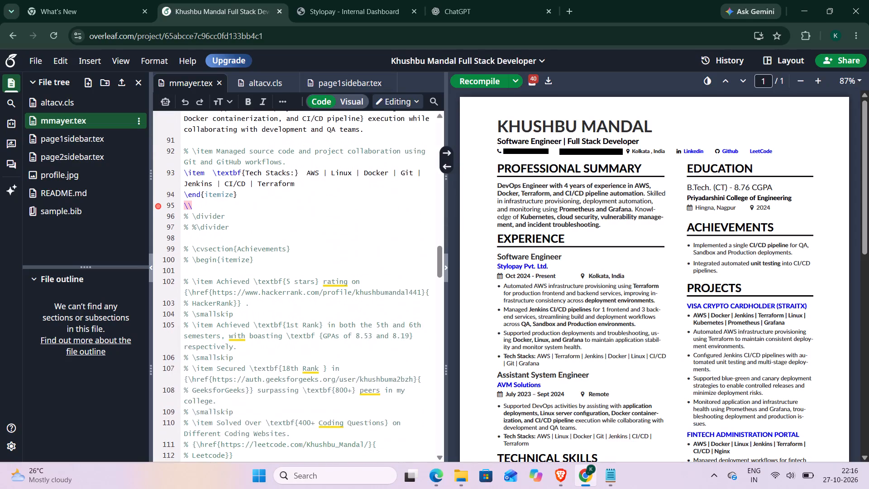
click(99, 141)
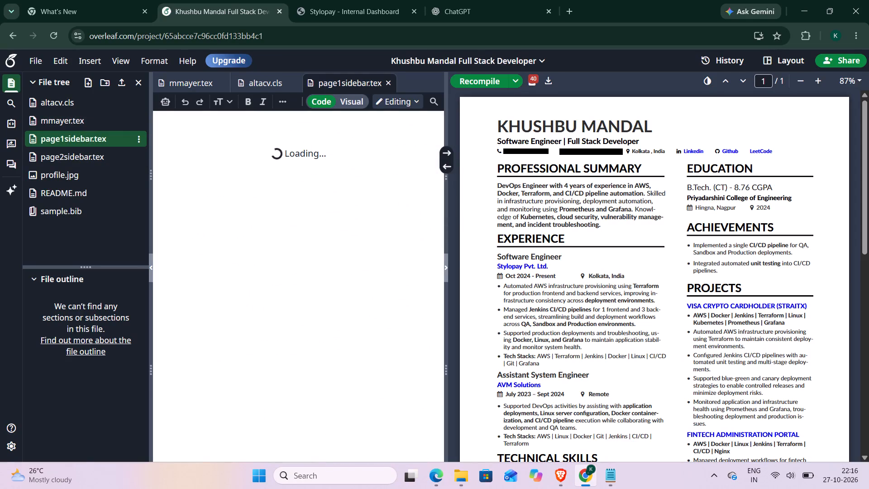
scroll(196, 243, up, 1)
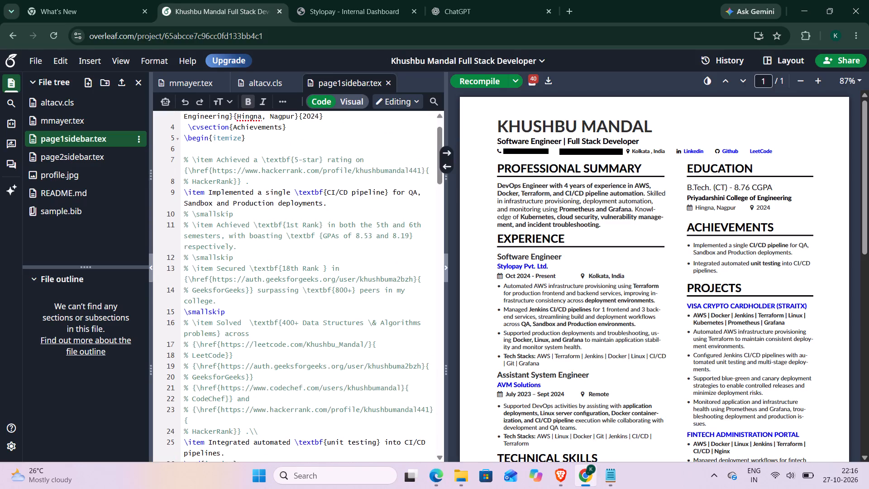
scroll(196, 243, up, 2)
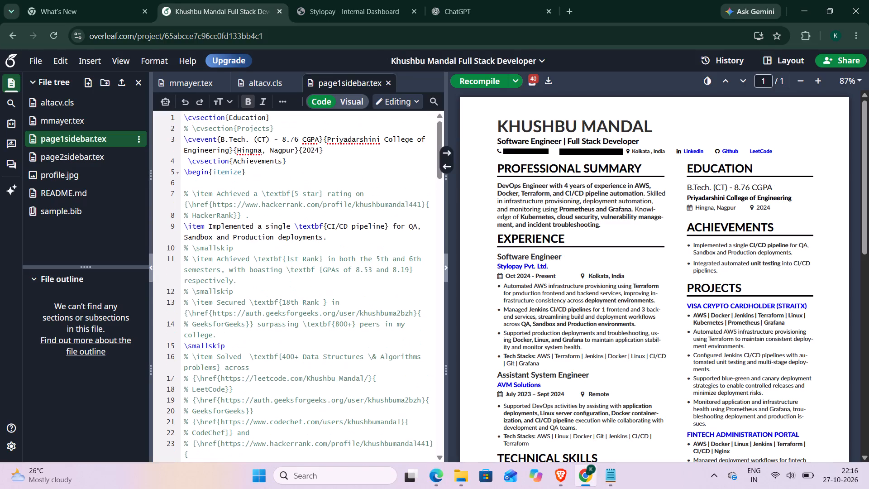
drag(410, 228, 342, 257)
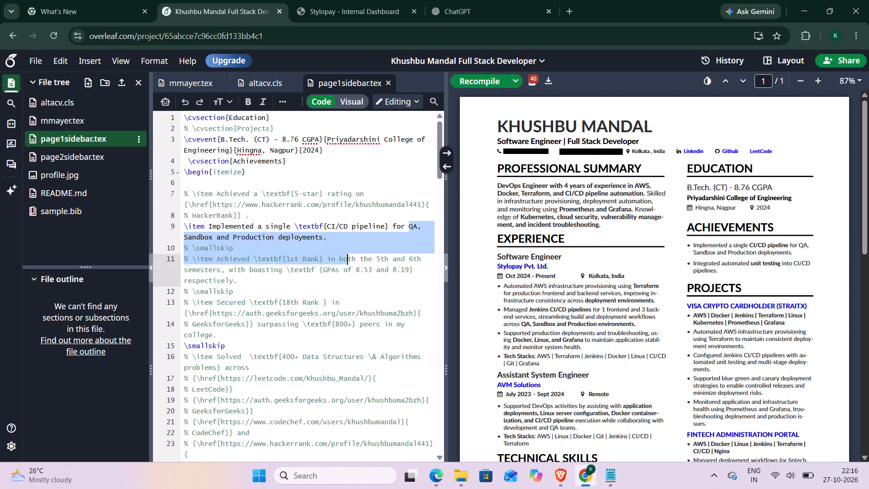
drag(342, 257, 329, 240)
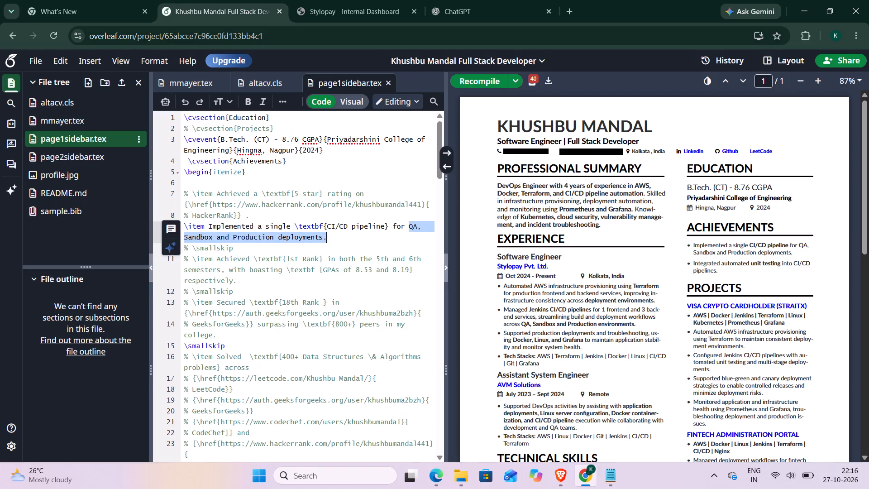
key(shift+braceleft)
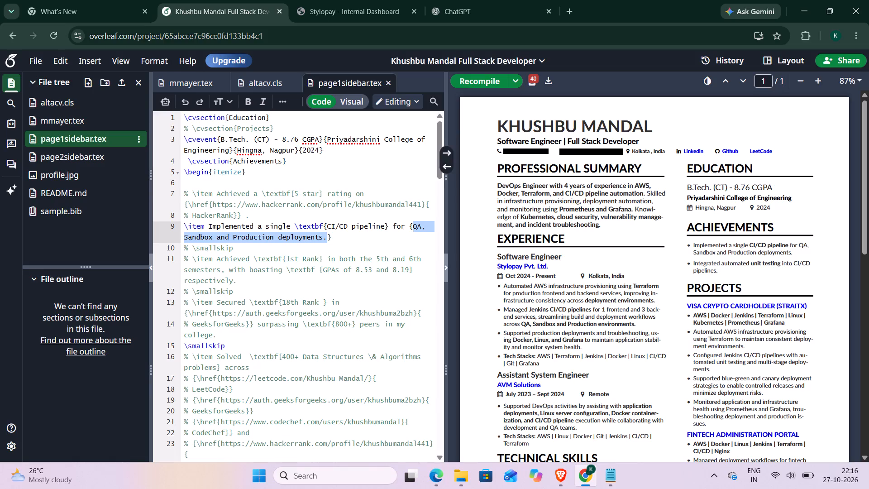
click(410, 226)
key(backslash)
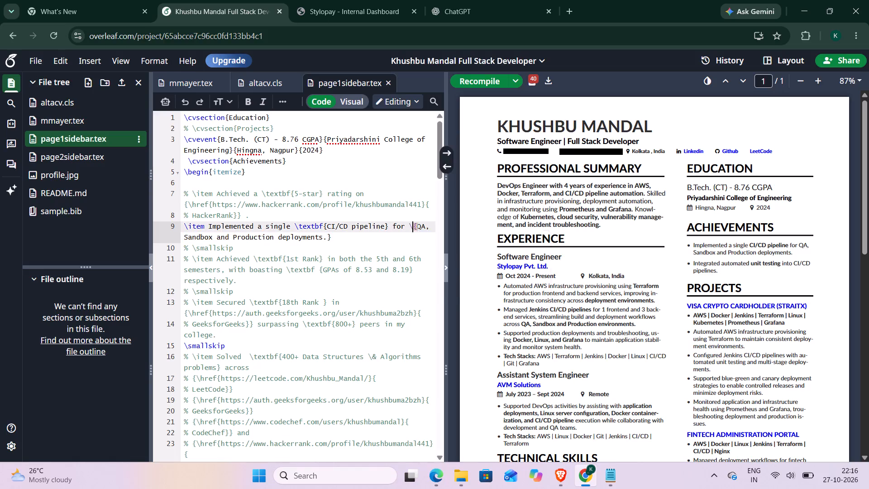
text(textbf)
key(ctrl+s)
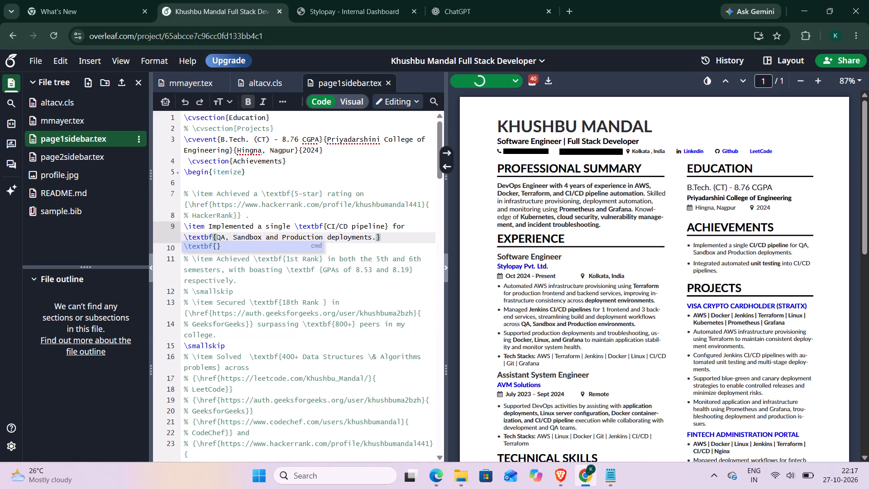
scroll(383, 386, down, 1)
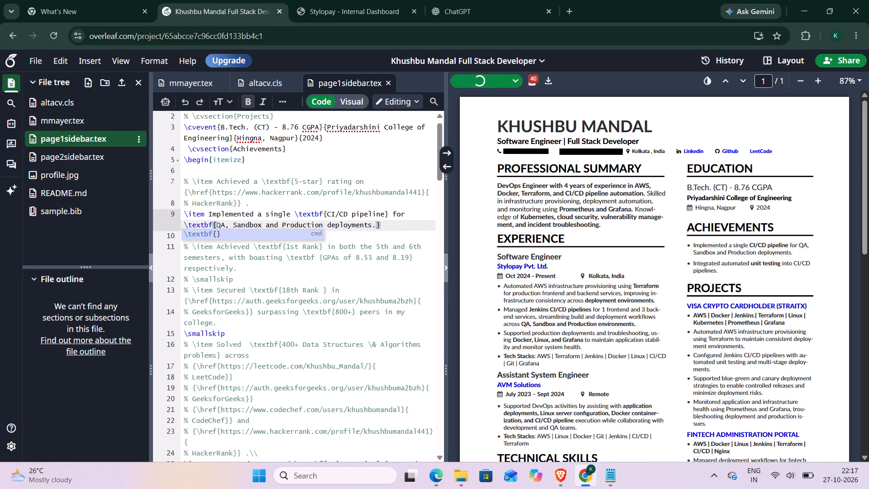
click(401, 226)
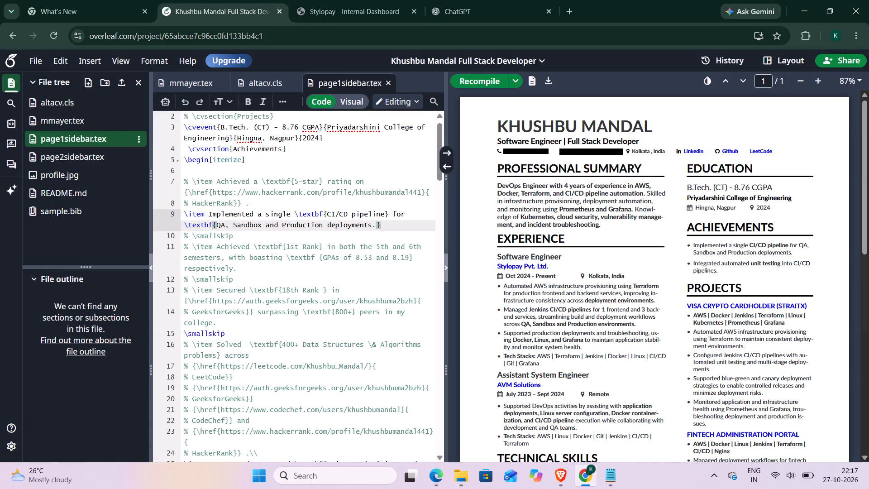
Wrap "CI/CD pipelines." in \textbf{} in the Achievements bullet about automated unit testing, and recompile the resume.
scroll(378, 315, down, 3)
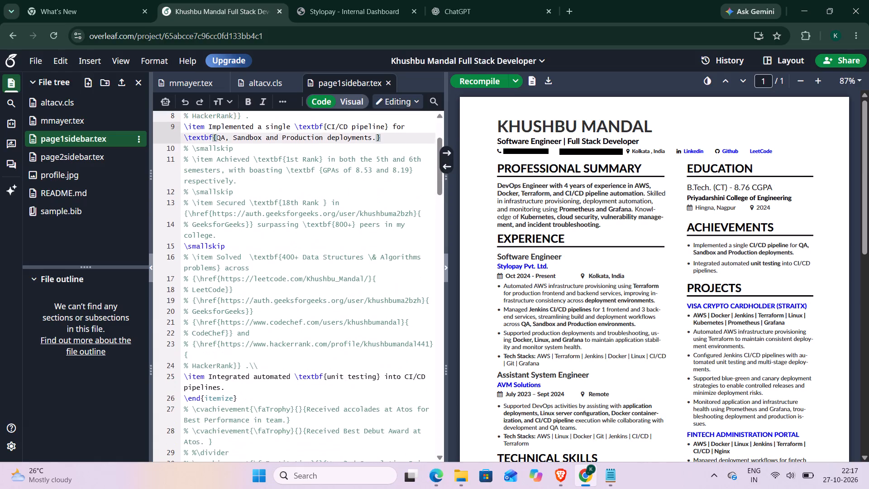
drag(403, 377, 251, 385)
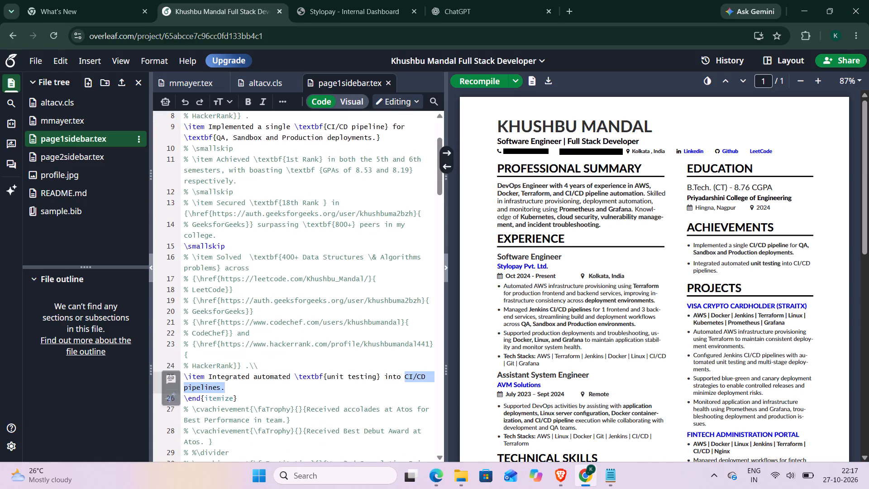
key(shift+braceleft)
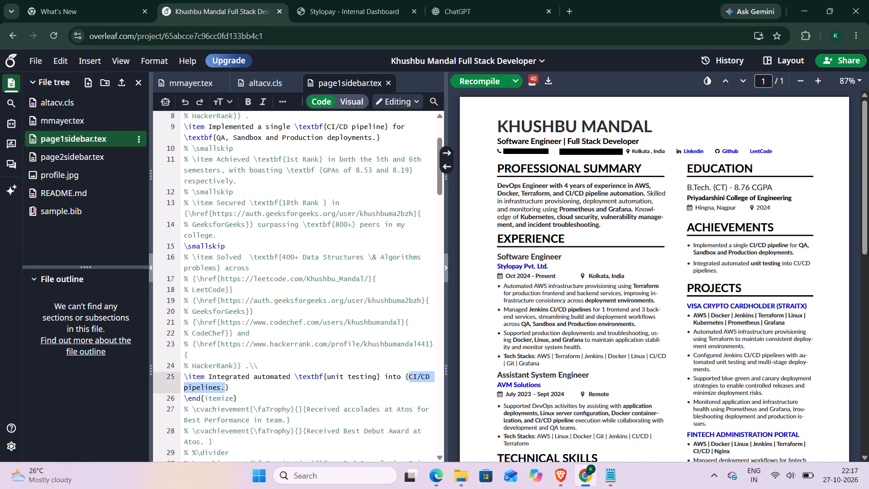
click(403, 374)
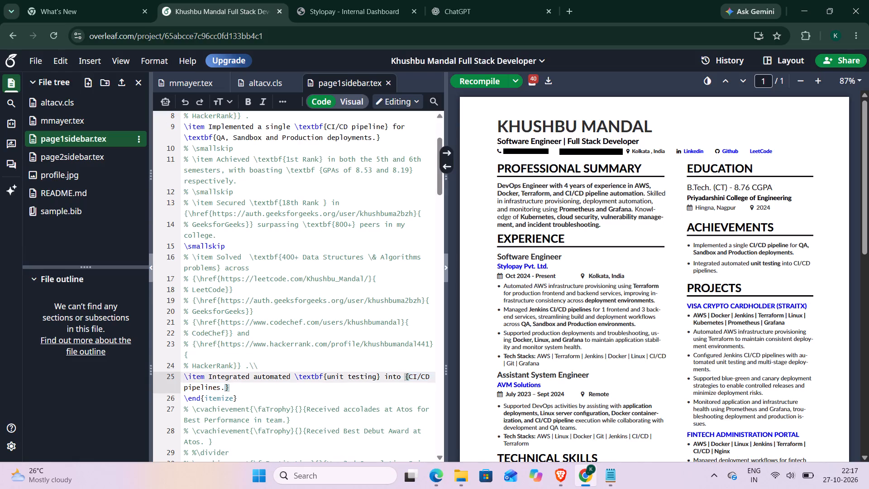
text(\textbf)
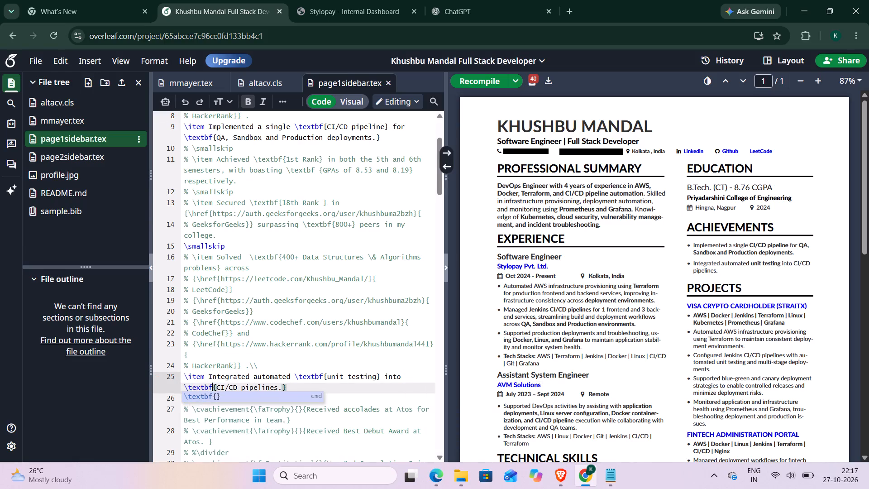
key(ctrl+s)
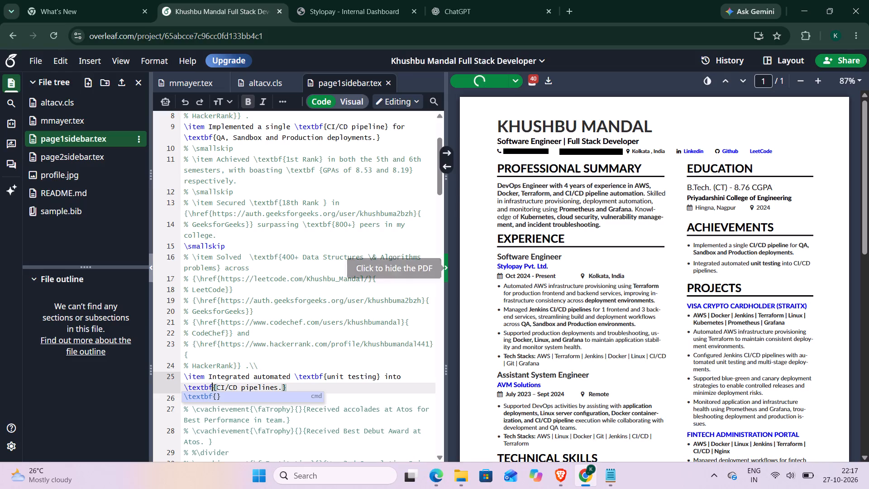
scroll(372, 330, down, 1)
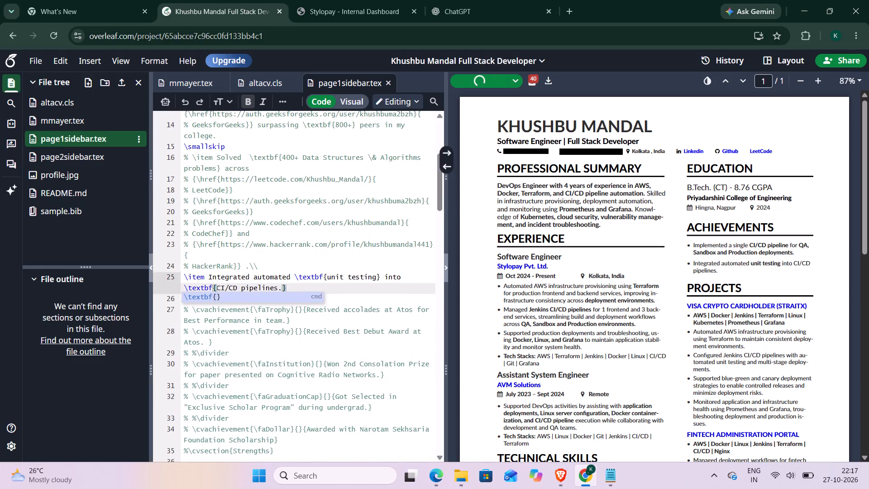
click(368, 297)
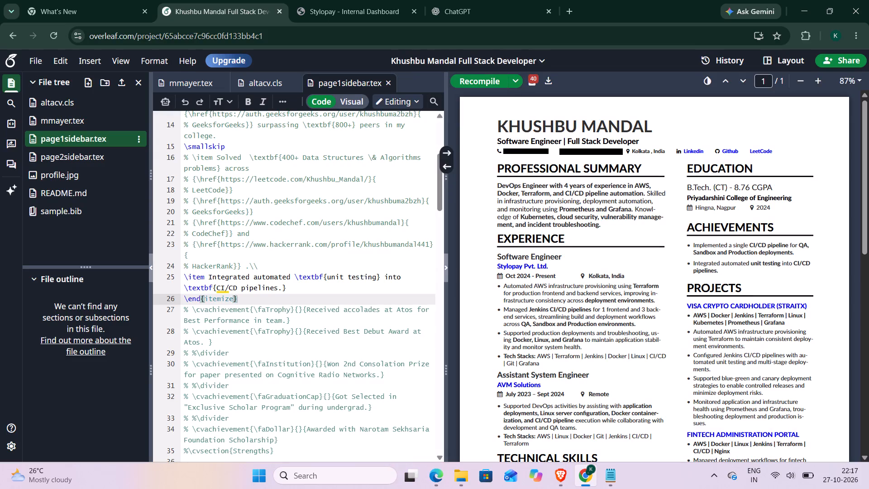
Review the compiled resume preview from the summary and achievements through the experience, technical skills and projects sections.
scroll(513, 304, down, 2)
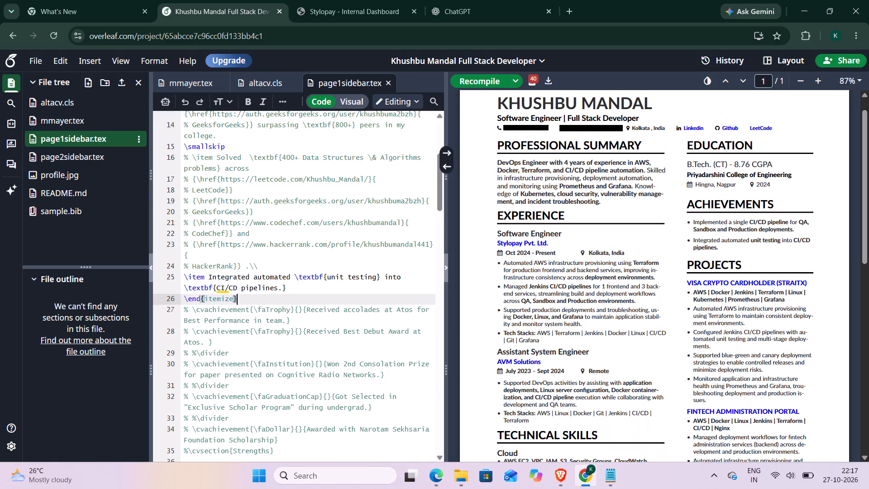
scroll(513, 304, down, 2)
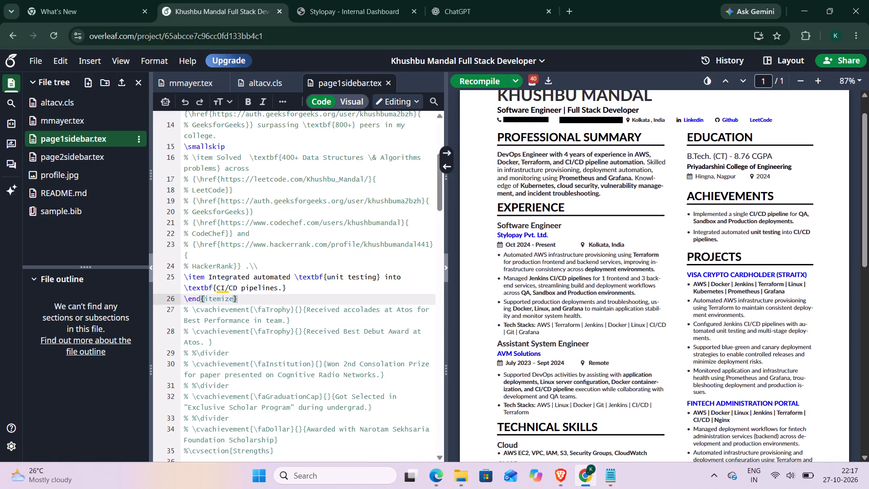
scroll(513, 304, down, 1)
scroll(513, 304, up, 2)
scroll(513, 304, down, 4)
scroll(513, 304, up, 3)
scroll(513, 304, down, 2)
scroll(513, 304, up, 1)
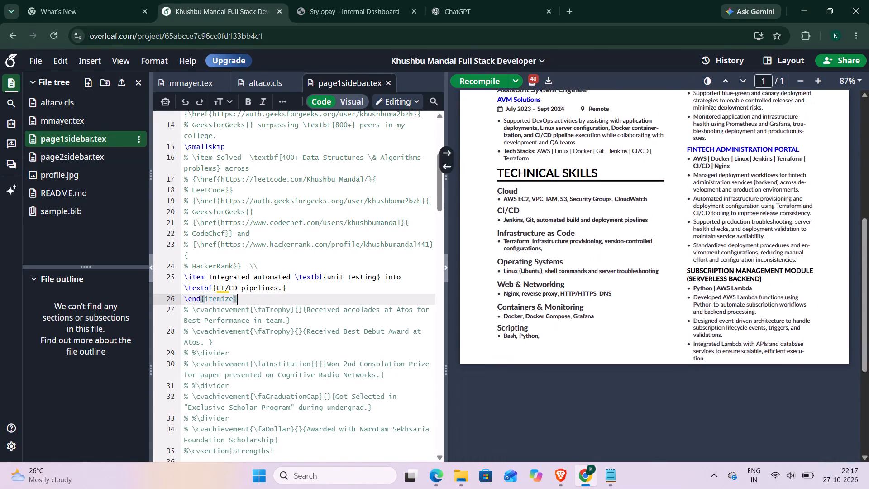
scroll(513, 304, up, 1)
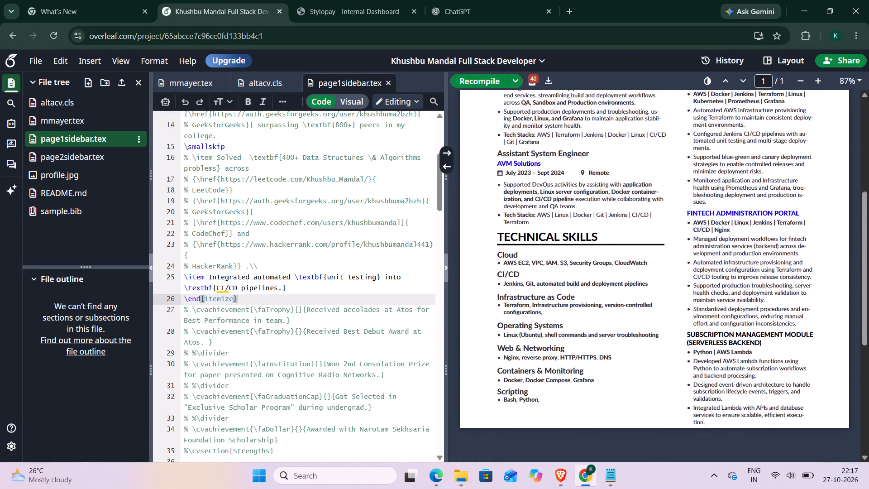
scroll(513, 304, up, 5)
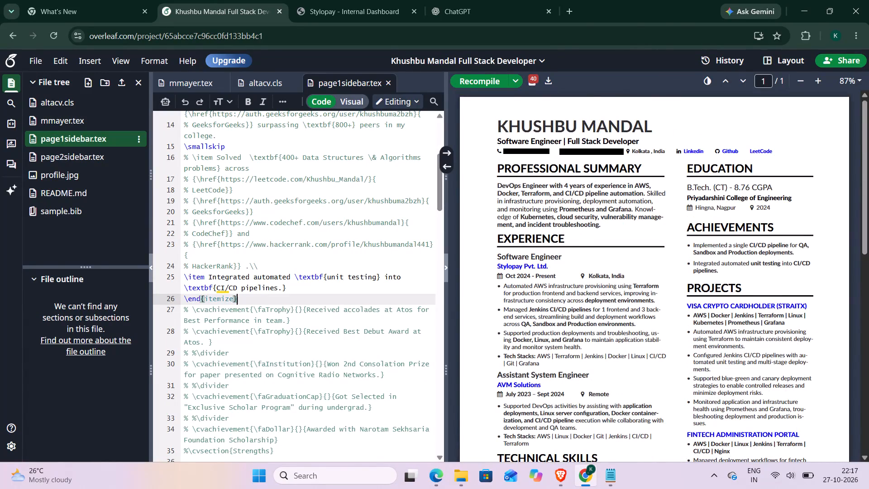
scroll(554, 361, down, 2)
scroll(554, 361, up, 1)
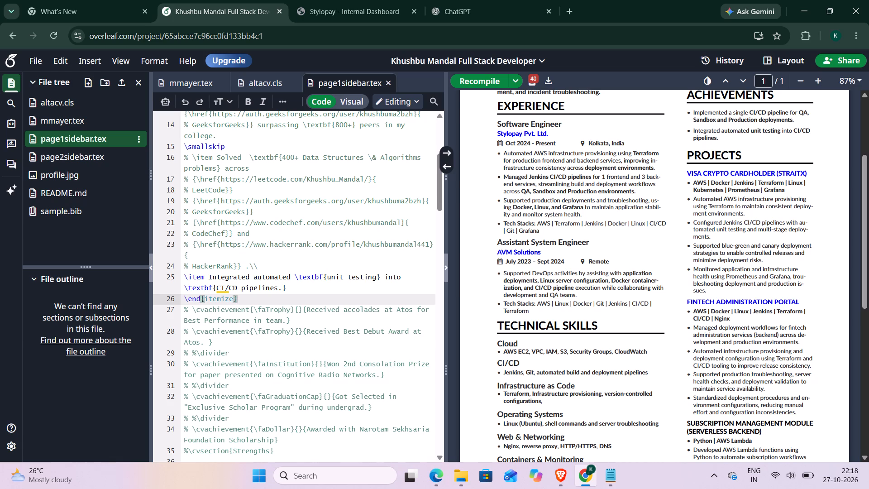
Wrap "AWS infrastructure provisioning" in \textbf{} in the first descriptive bullet of the VISA CRYPTO CARDHOLDER (STRAITX) project.
scroll(336, 407, down, 2)
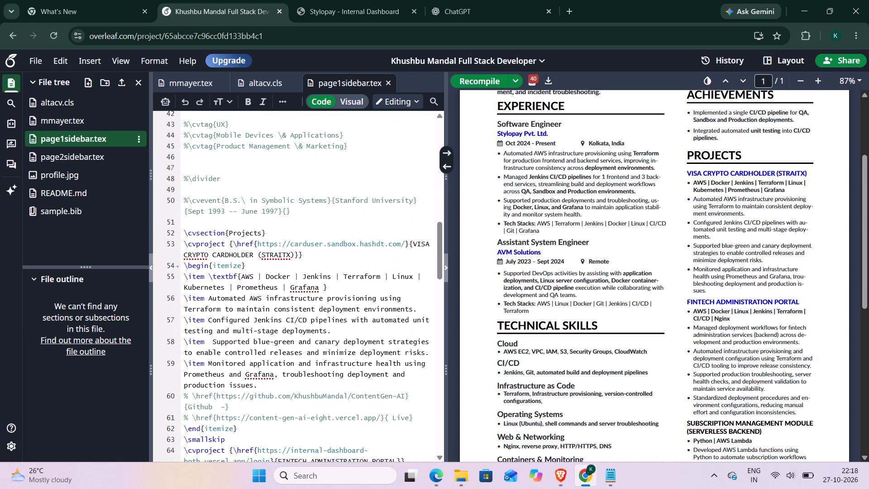
drag(249, 299, 278, 298)
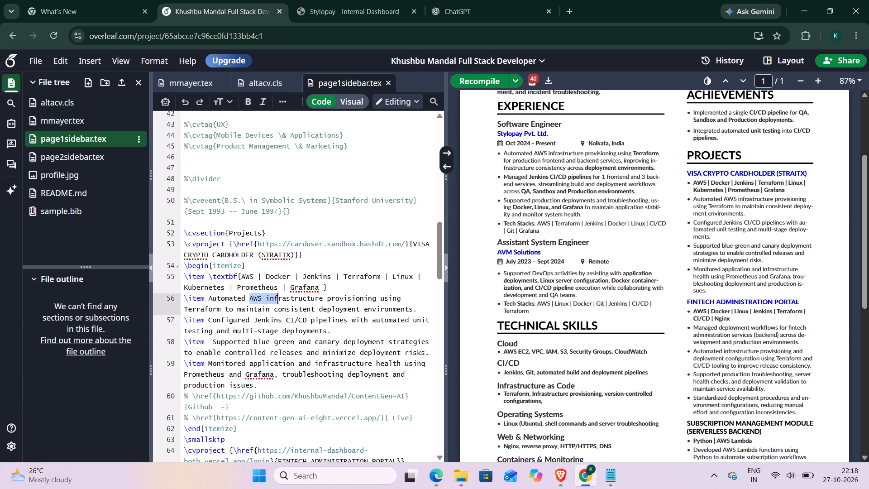
drag(278, 298, 377, 297)
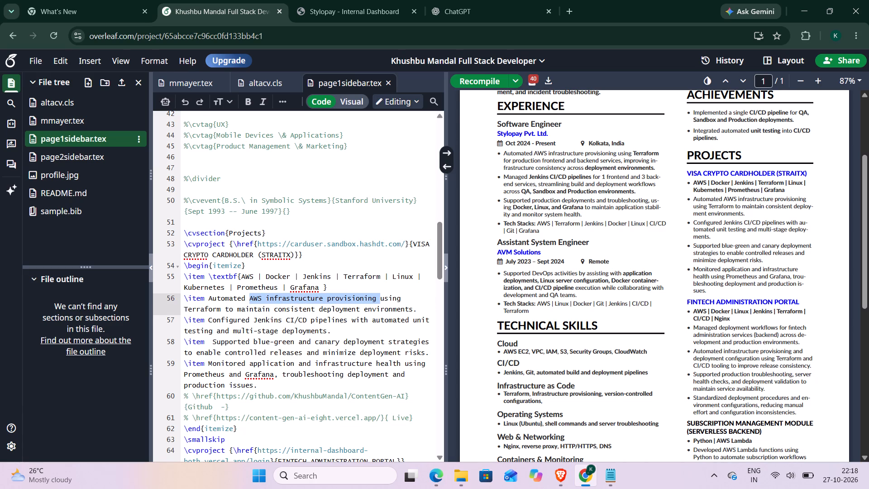
drag(377, 297, 377, 297)
key(shift+braceleft)
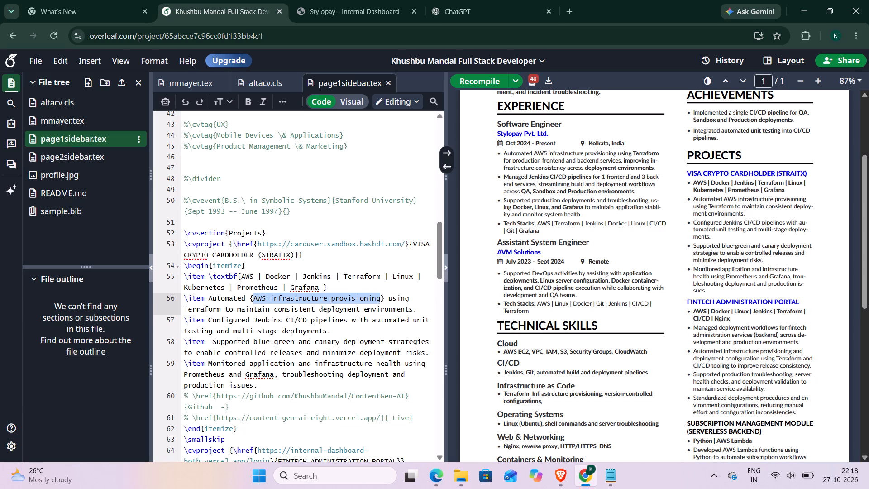
click(248, 297)
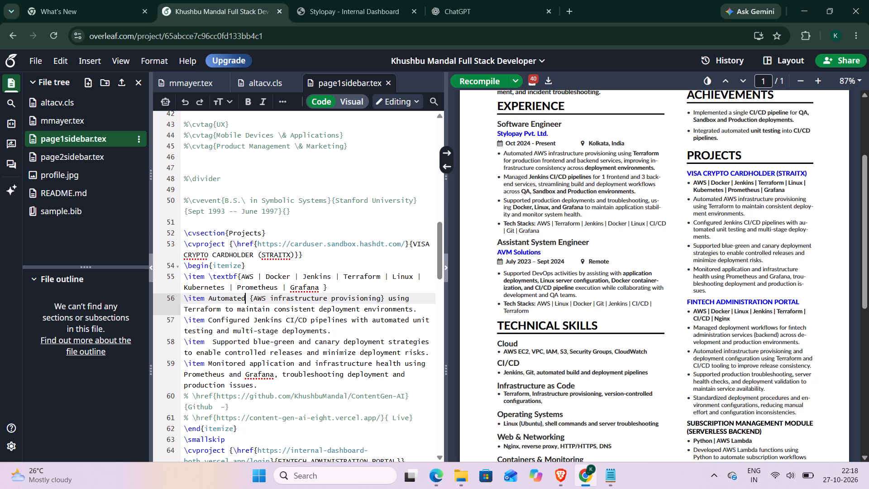
key(Right)
key(backslash)
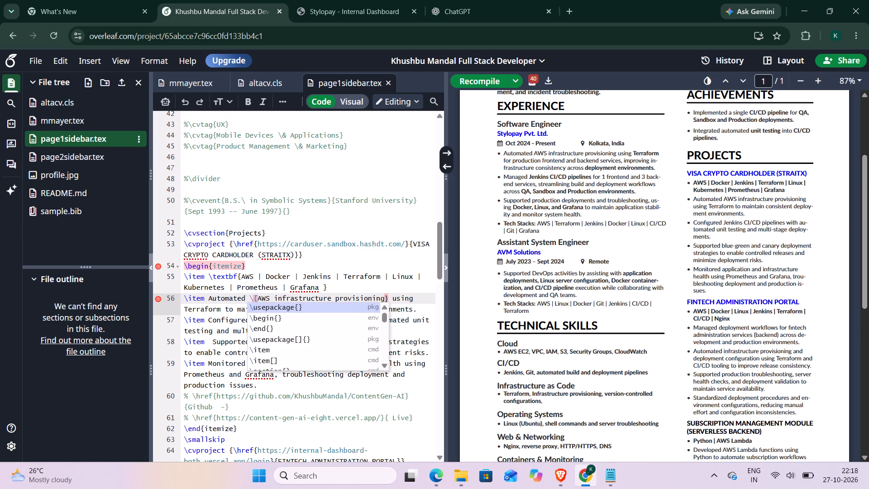
text(textbf)
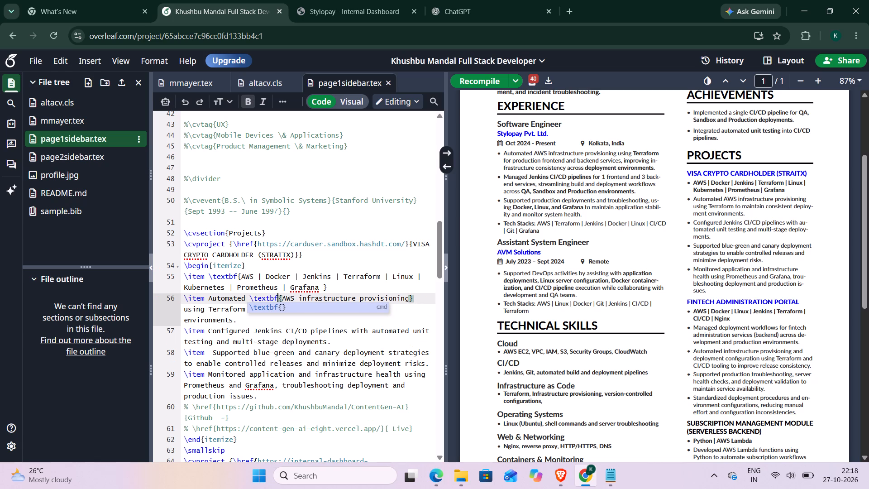
click(248, 314)
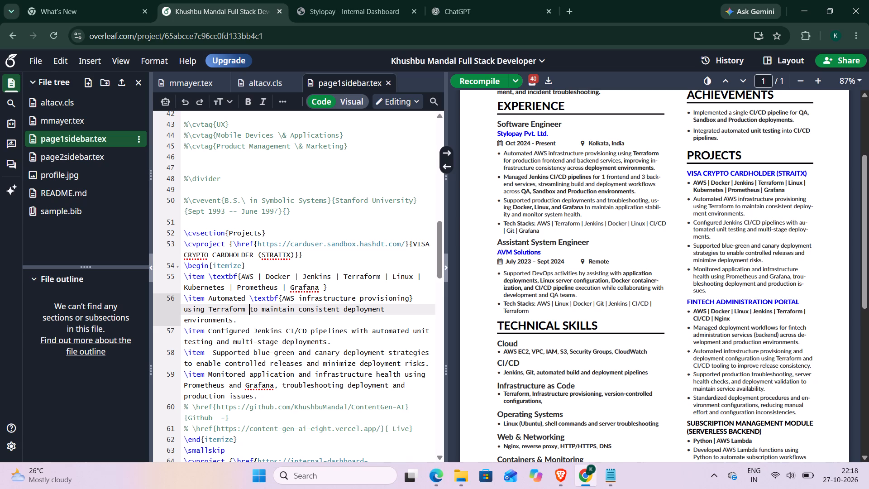
Wrap "Terraform" in \textbf{} in the VISA CRYPTO CARDHOLDER (STRAITX) bullet about automated AWS infrastructure provisioning.
drag(247, 309, 210, 307)
key(shift+braceleft)
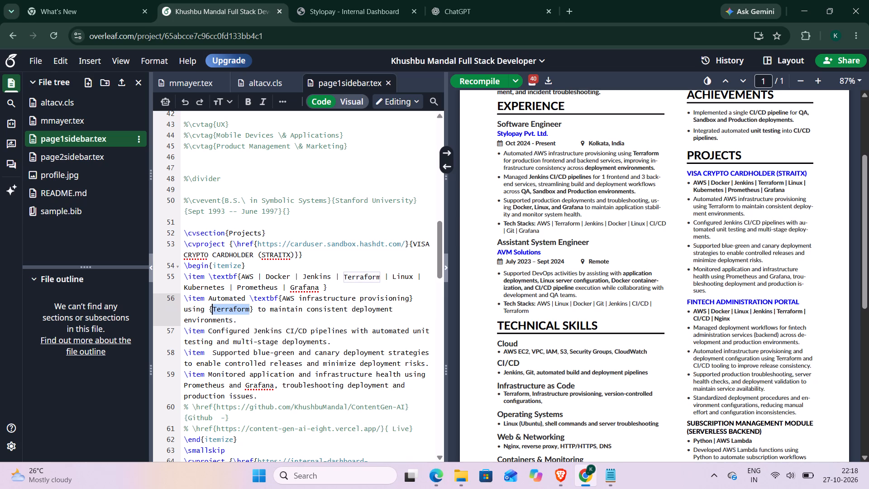
key(Left)
key(backslash)
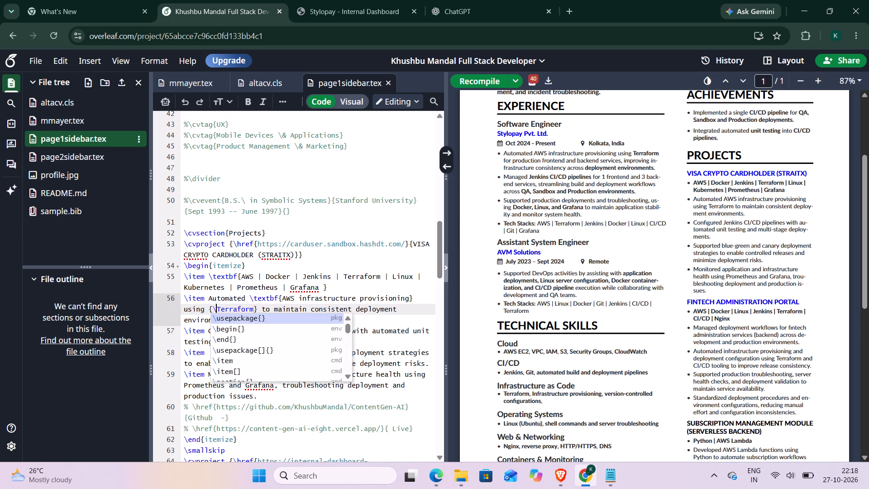
key(BackSpace)
key(Left)
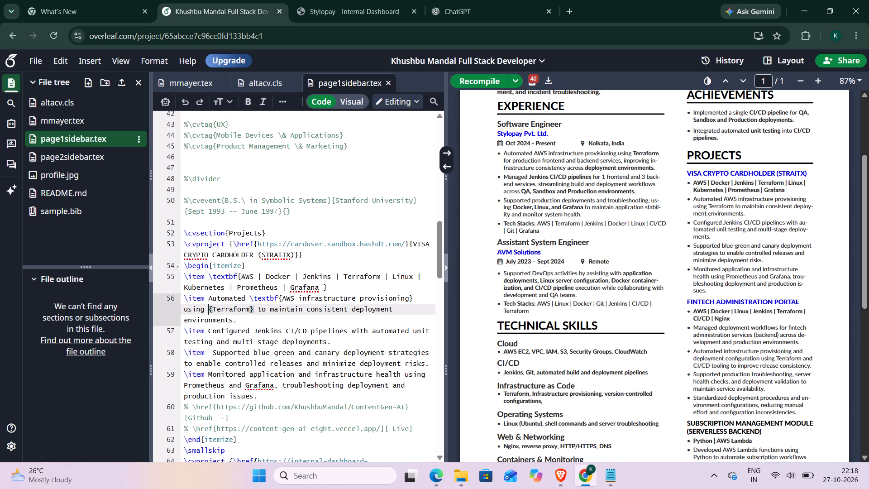
key(BackSpace)
key(space)
key(backslash)
text(textbf)
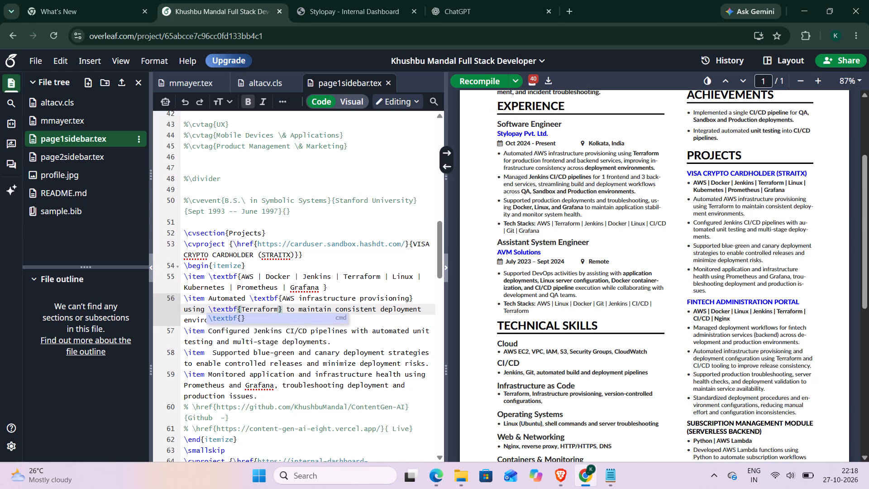
click(387, 324)
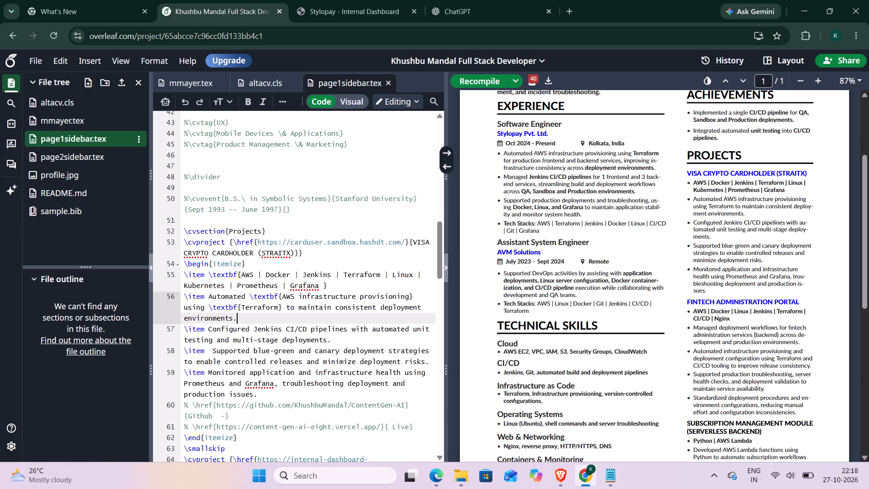
Wrap "Jenkins CI/CD pipelines" in \textbf{} in the "Configured" bullet of the VISA CRYPTO CARDHOLDER (STRAITX) project.
drag(258, 328, 290, 327)
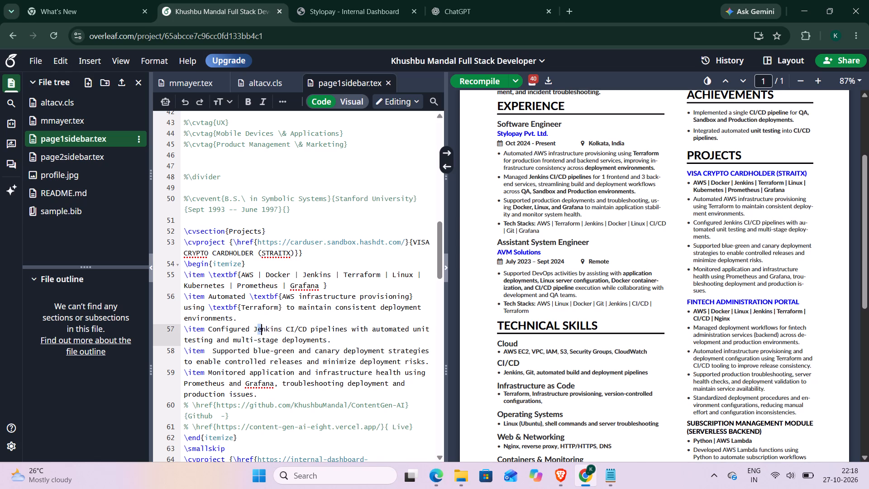
drag(290, 327, 348, 327)
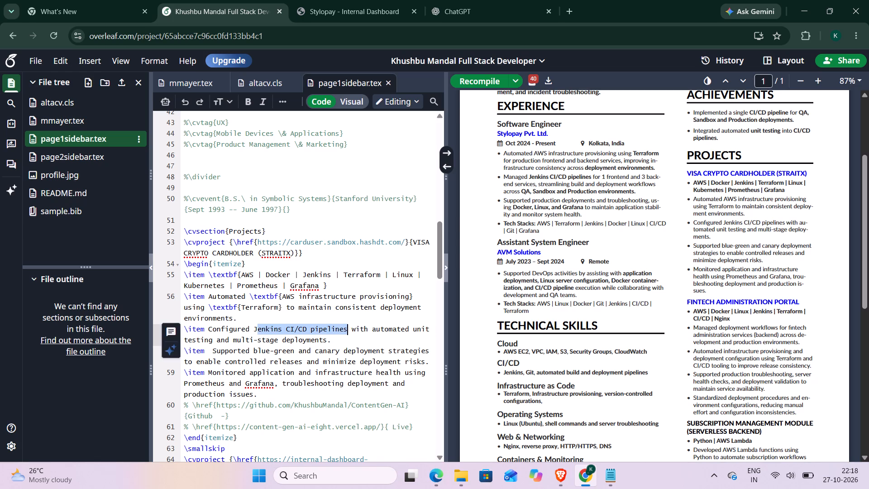
click(349, 341)
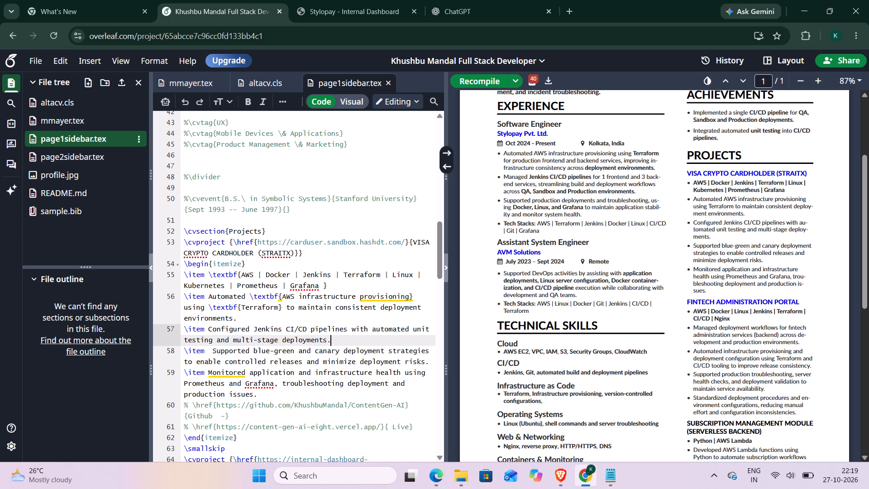
drag(349, 330, 290, 321)
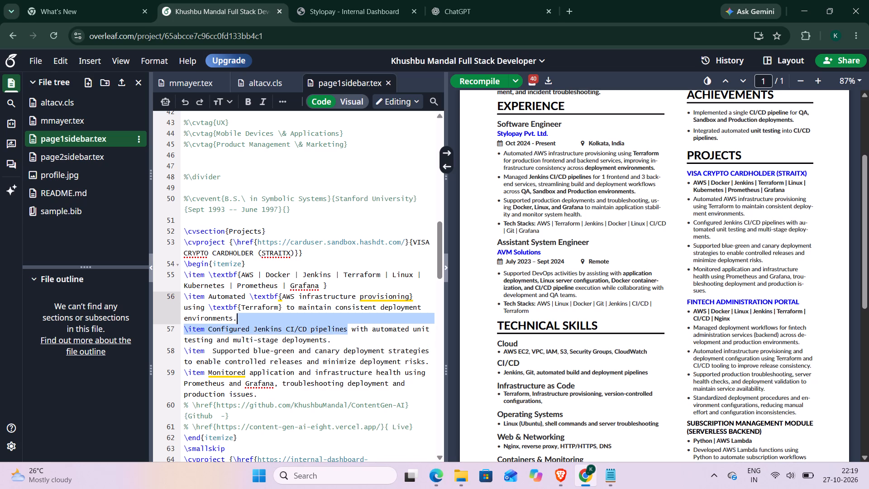
drag(290, 321, 253, 329)
key(shift+braceleft)
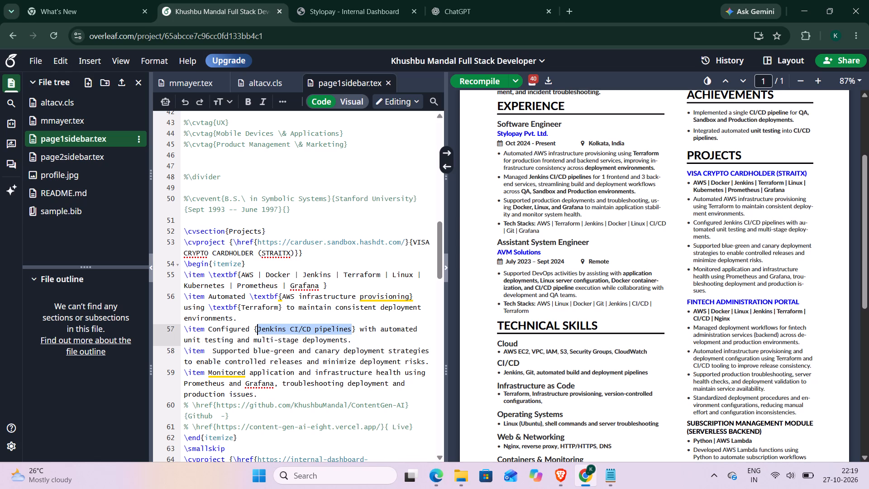
key(Left)
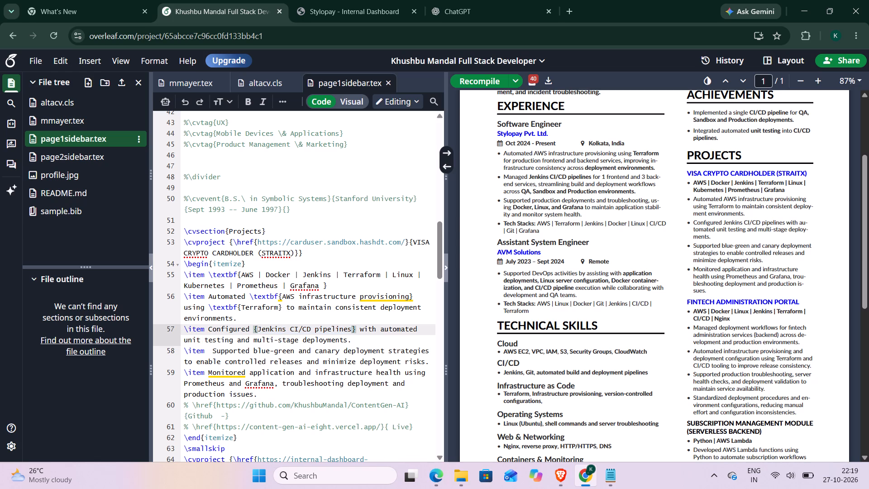
key(Left)
key(backslash)
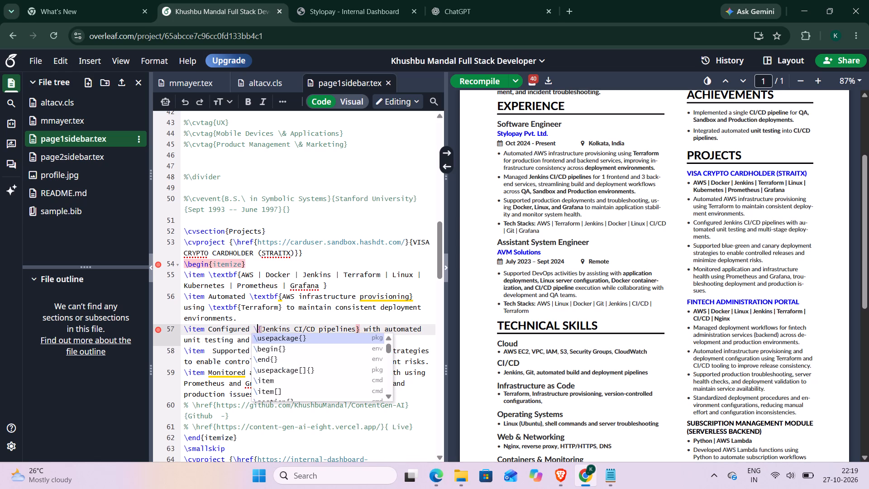
text(textbf)
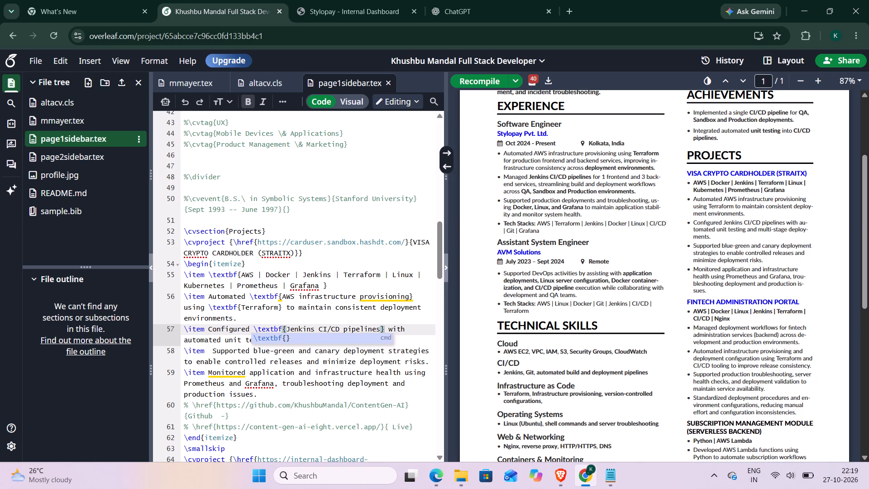
click(375, 310)
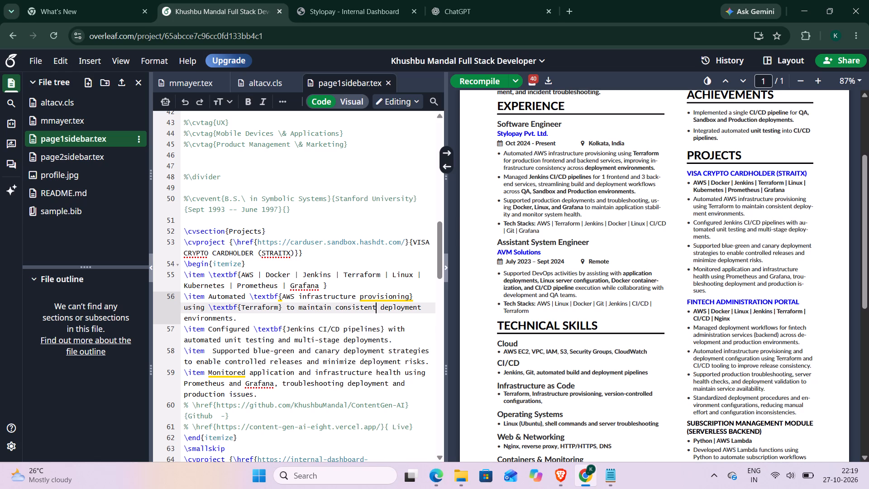
Wrap "automated unit testing and multi-stage deployments." in \textbf{} in the same Jenkins bullet, and recompile the resume.
drag(183, 339, 395, 343)
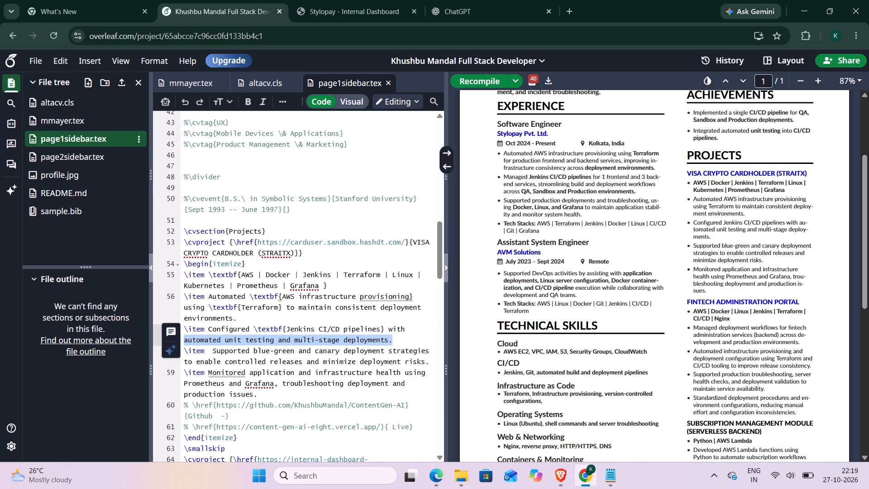
key(shift+braceleft)
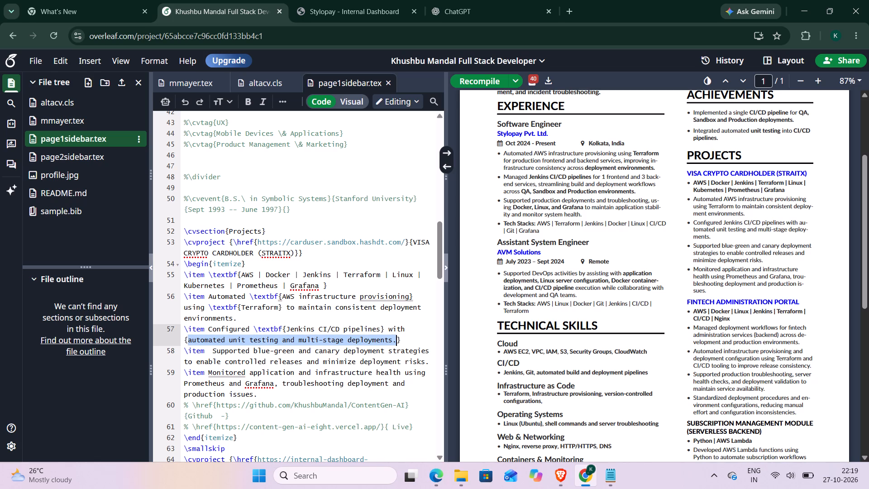
click(182, 340)
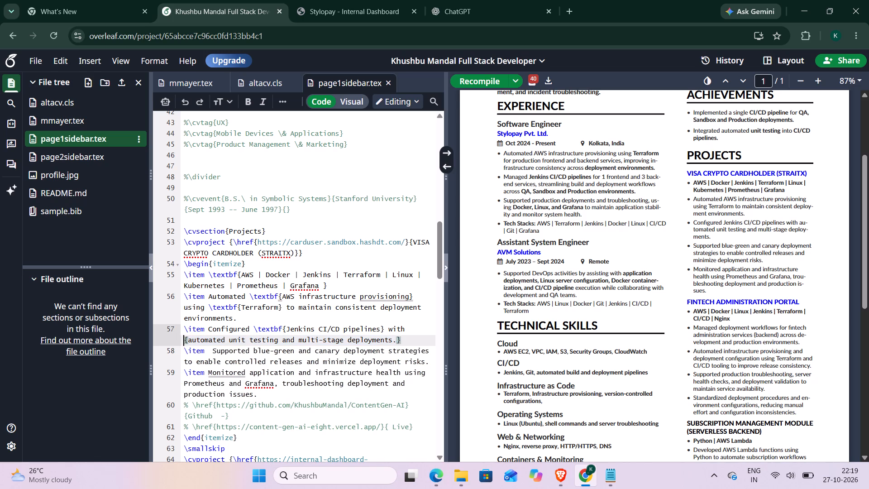
key(backslash)
text(textbf)
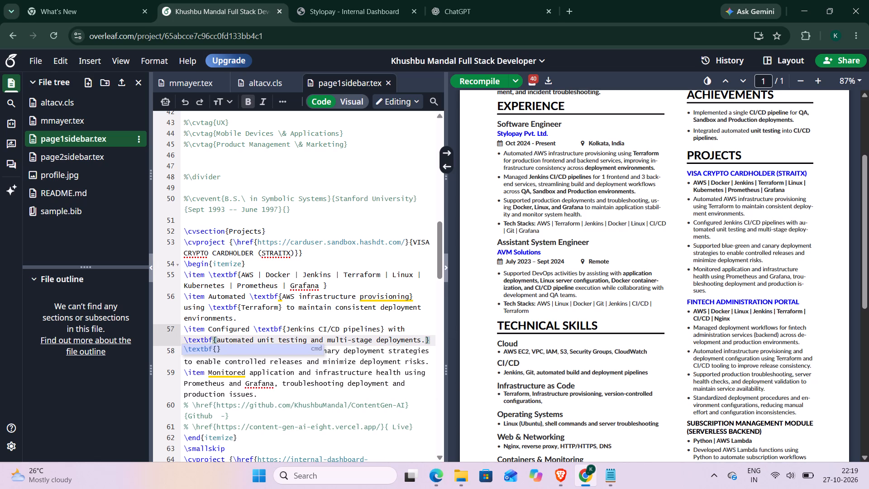
key(ctrl+s)
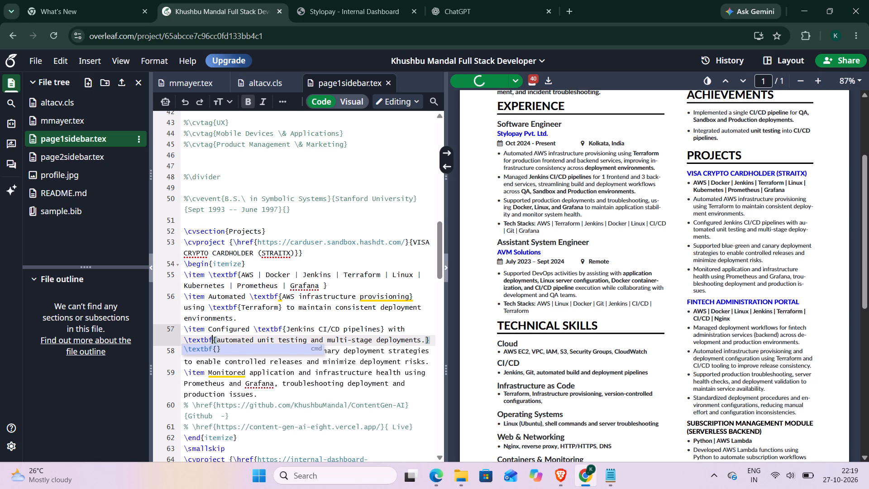
click(372, 315)
Wrap "blue-green and canary deployment" in \textbf{} in the project's "Supported" bullet, and recompile the resume.
scroll(372, 315, down, 1)
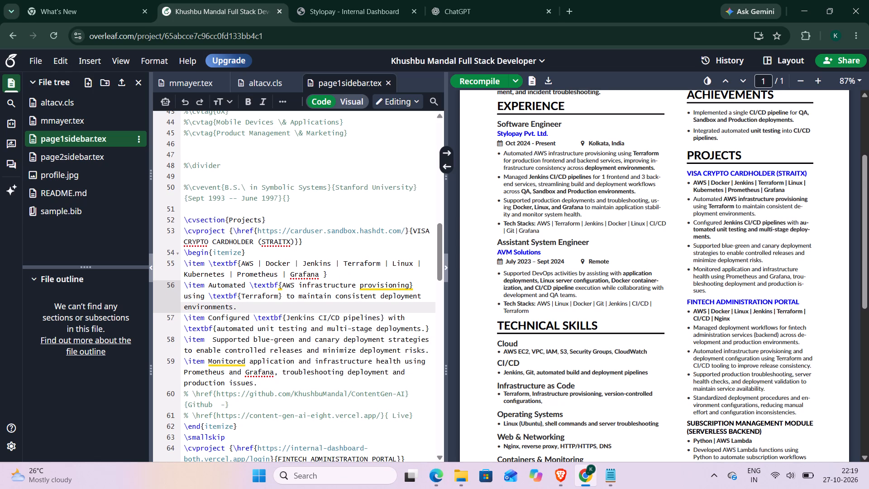
drag(253, 340, 271, 339)
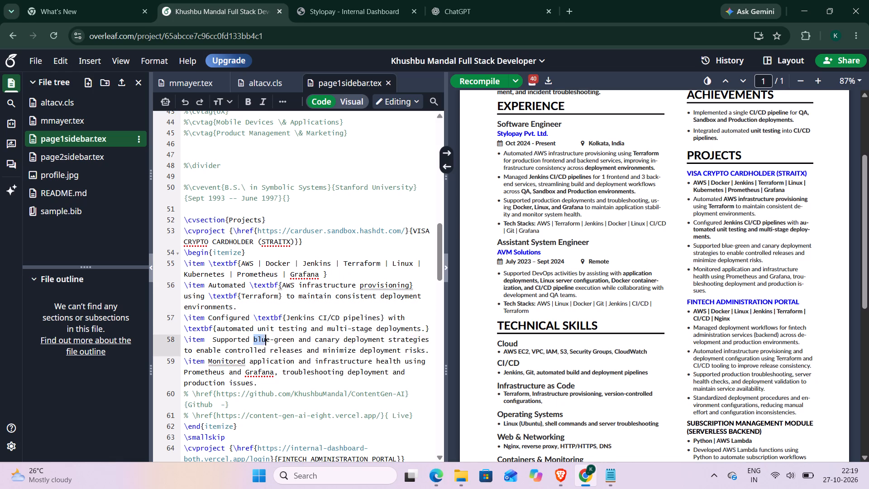
drag(271, 339, 384, 339)
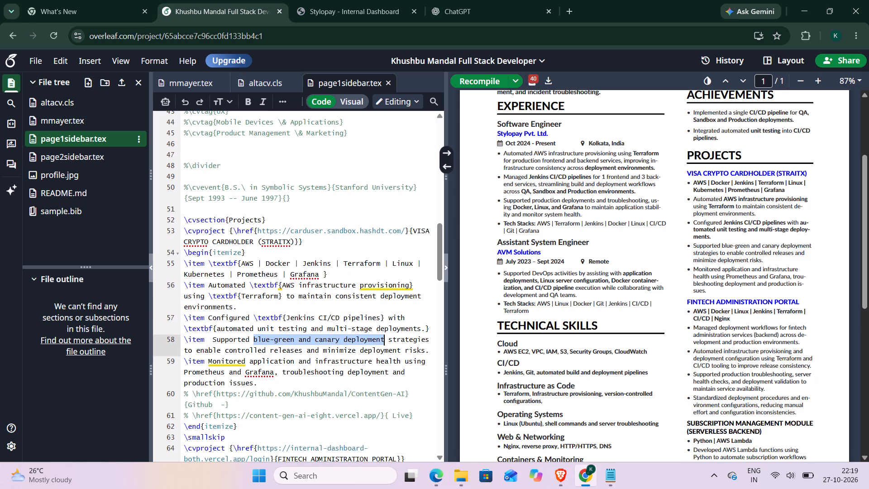
drag(384, 339, 382, 336)
key(shift+braceleft)
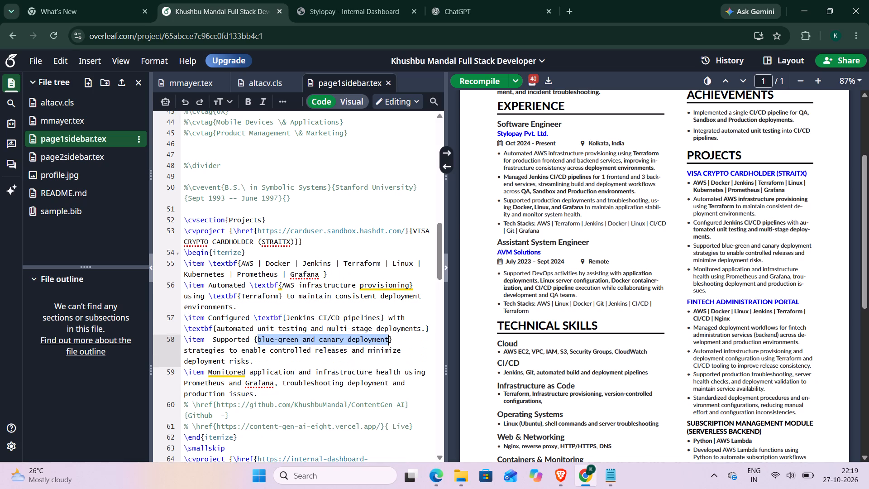
click(253, 337)
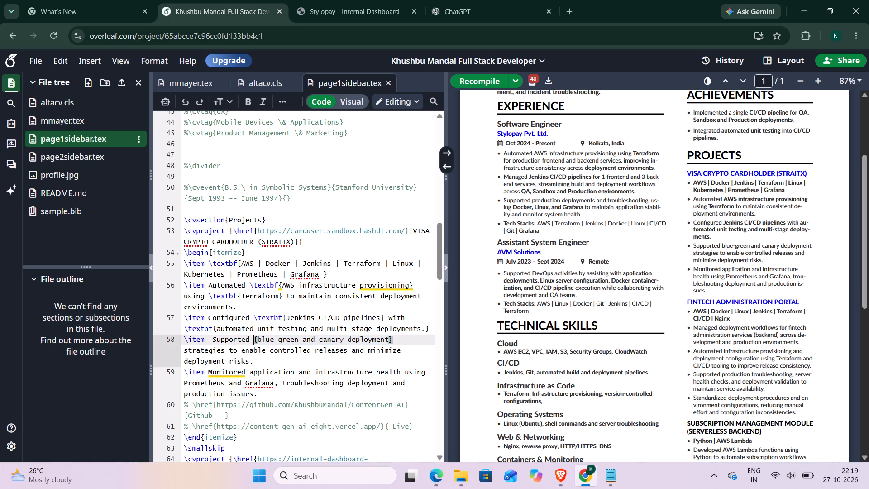
key(backslash)
text(textbf)
key(ctrl+s)
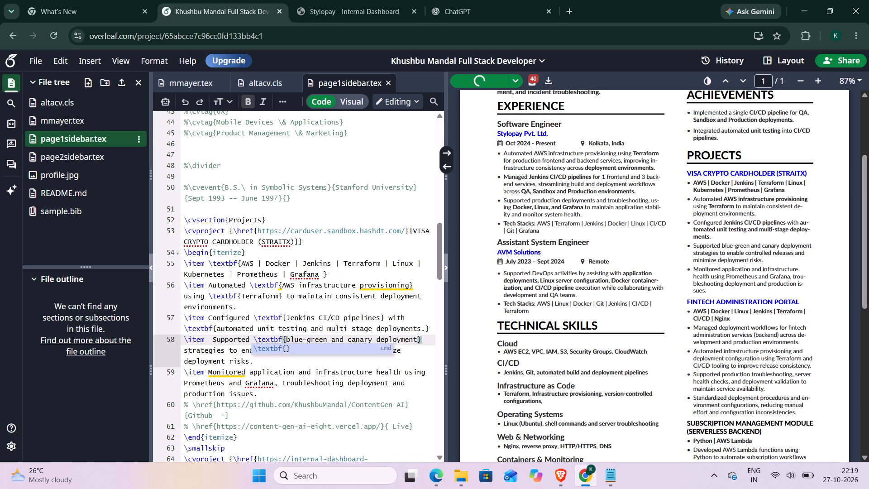
Review the bolded text in the compiled resume preview across the experience, achievements and projects sections.
scroll(274, 318, down, 1)
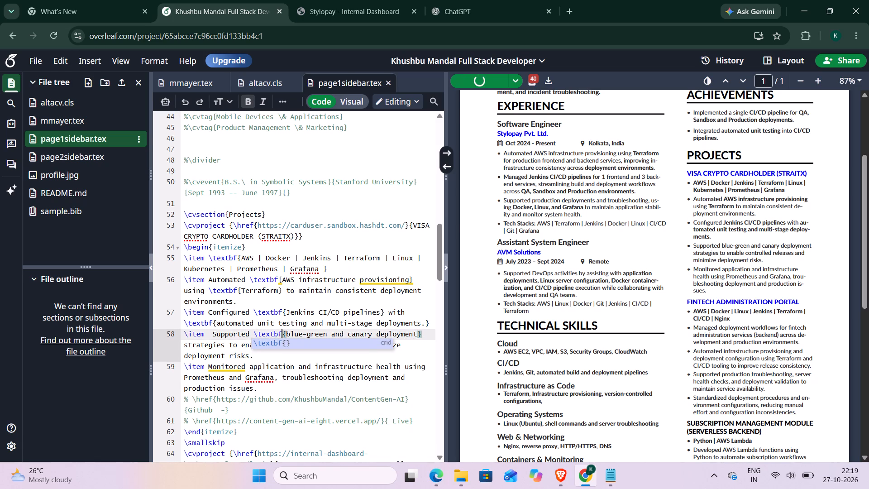
scroll(274, 318, down, 1)
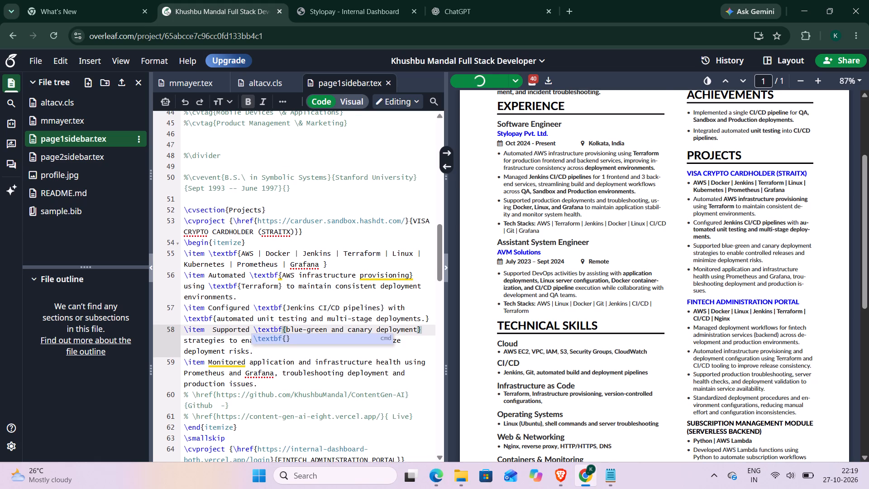
scroll(621, 323, down, 3)
scroll(621, 323, up, 3)
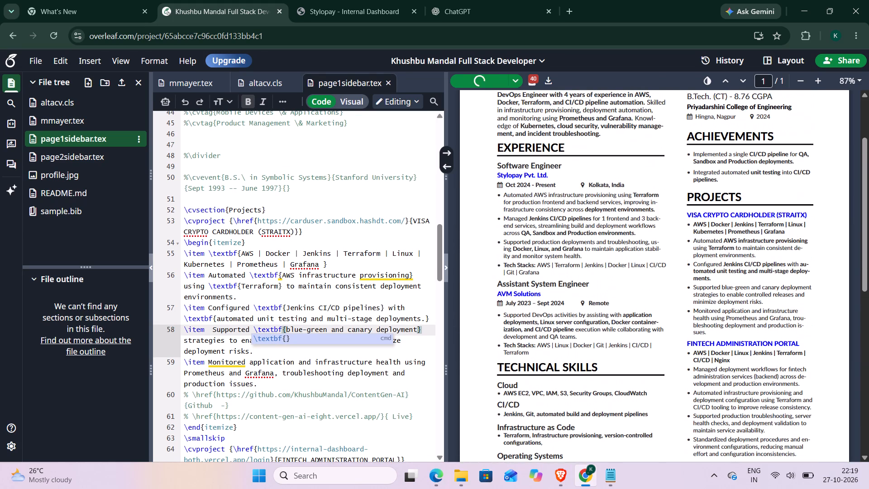
scroll(621, 323, up, 1)
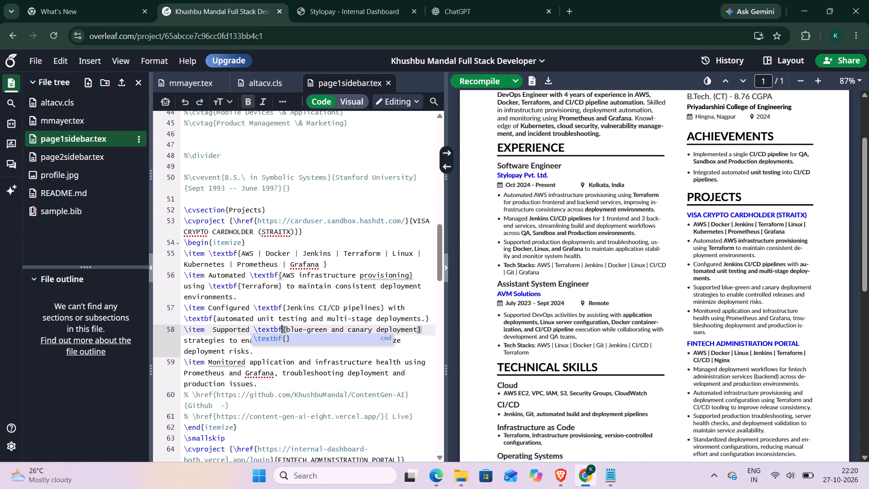
scroll(621, 323, up, 3)
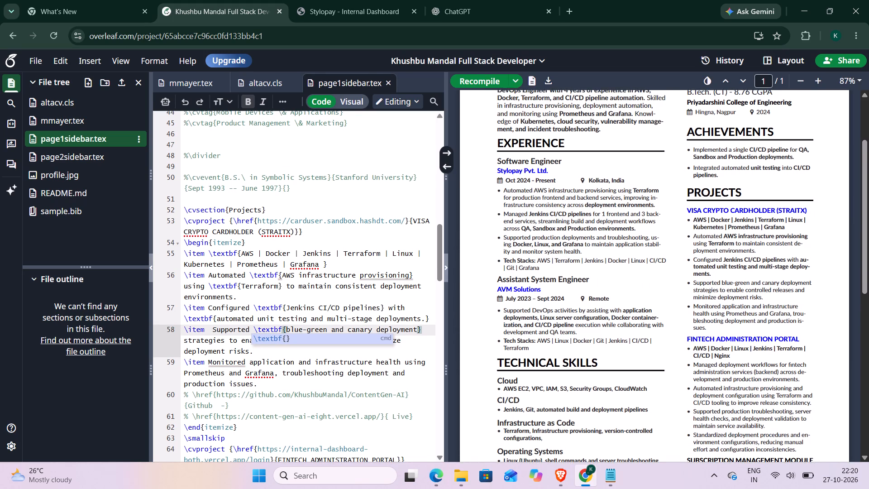
scroll(621, 323, up, 2)
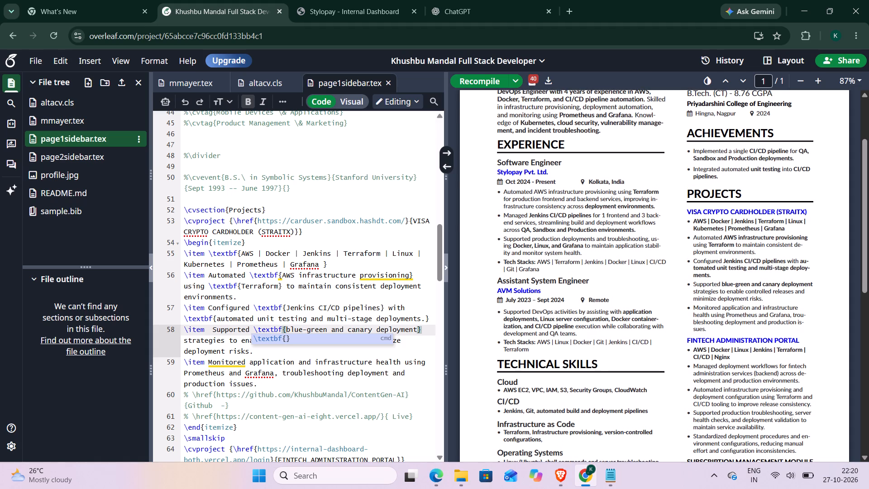
scroll(621, 323, up, 3)
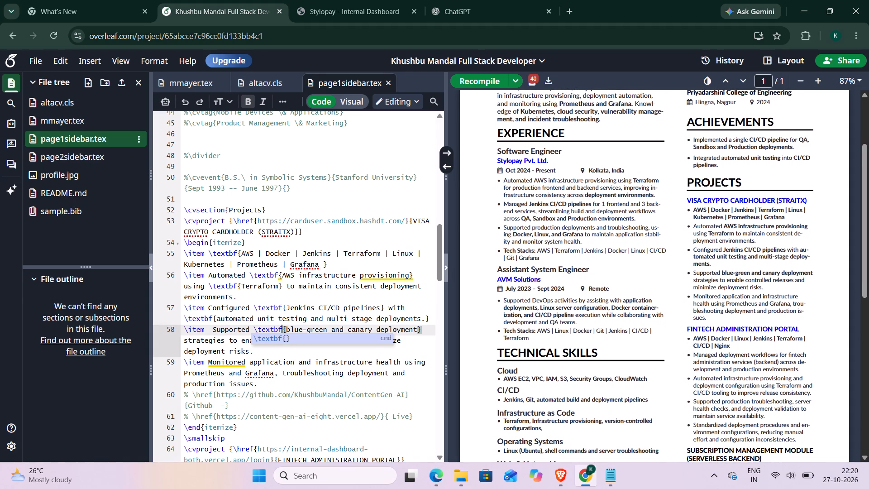
scroll(621, 323, up, 1)
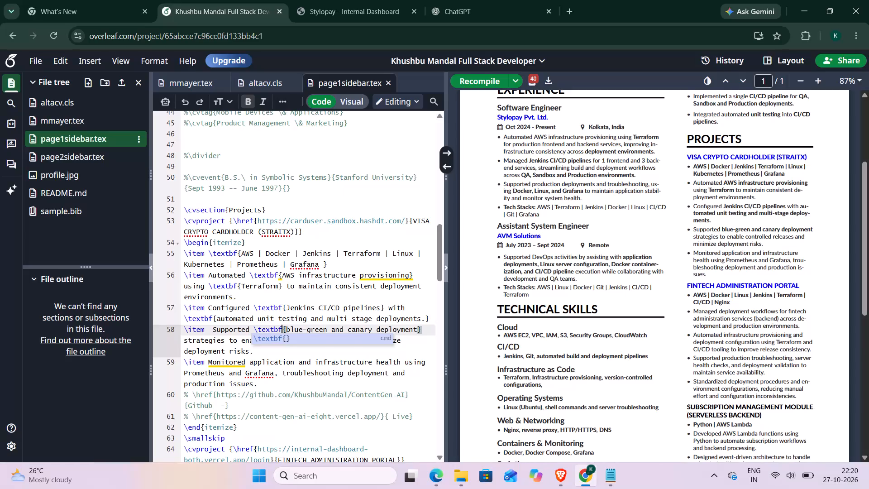
Wrap "Prometheus and Grafana" in \textbf{} in the VISA CRYPTO CARDHOLDER (STRAITX) project's "Monitored" bullet, and recompile the resume.
drag(274, 373, 183, 371)
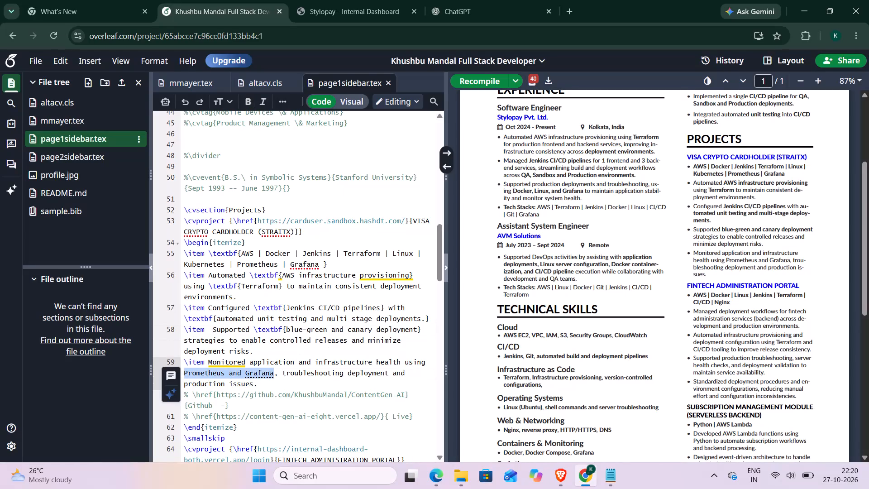
key(shift+braceleft)
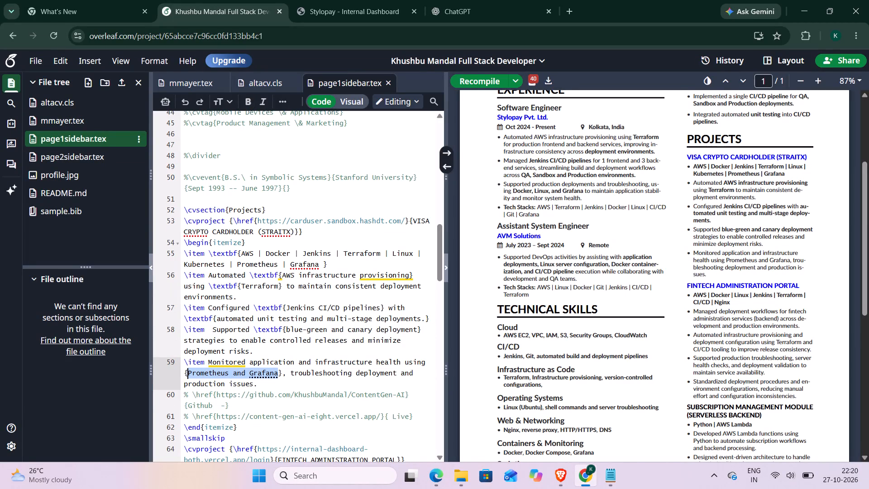
key(Left)
key(Left)
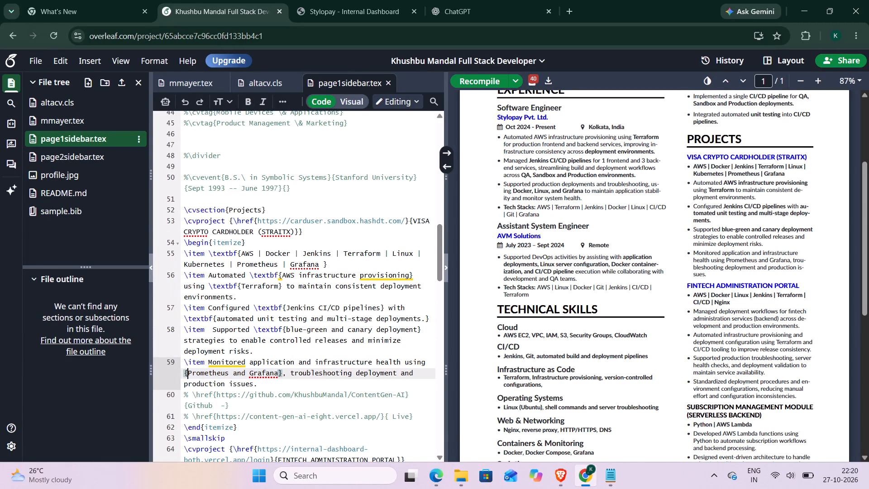
key(backslash)
text(textbf)
key(ctrl+s)
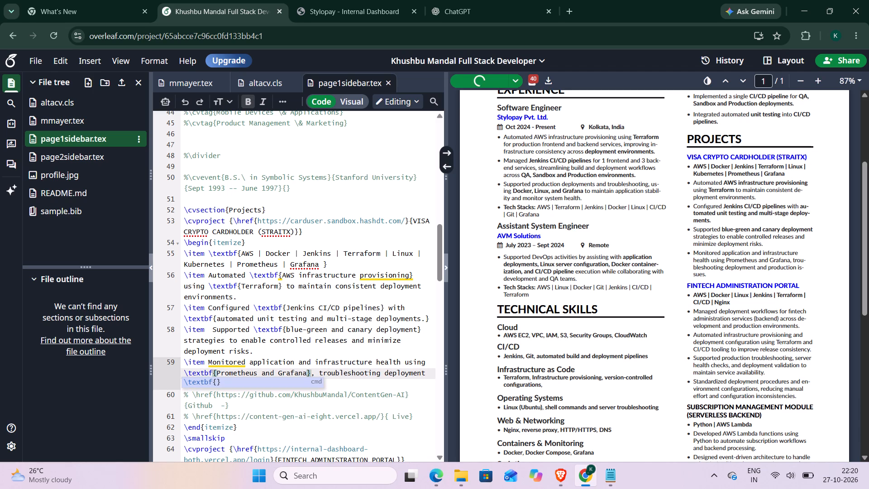
click(300, 353)
Review the bolded text in the compiled resume preview from the professional summary through the experience, achievements and projects sections.
scroll(300, 353, down, 2)
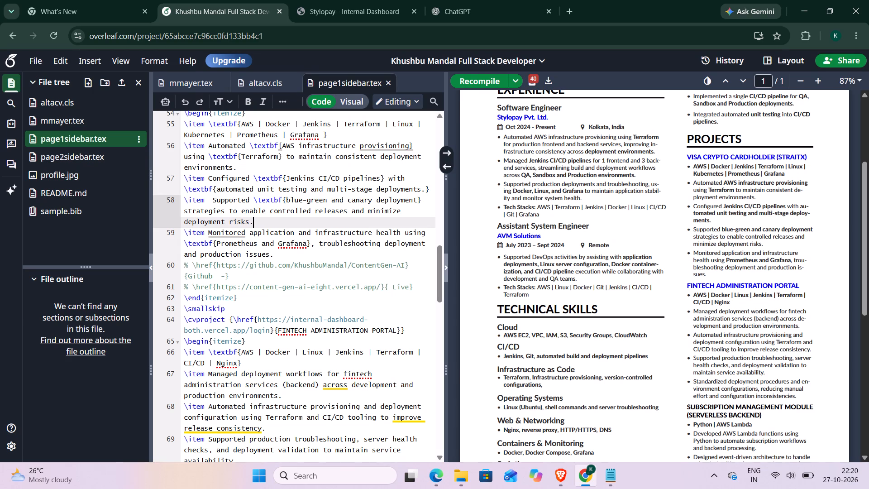
scroll(504, 379, up, 1)
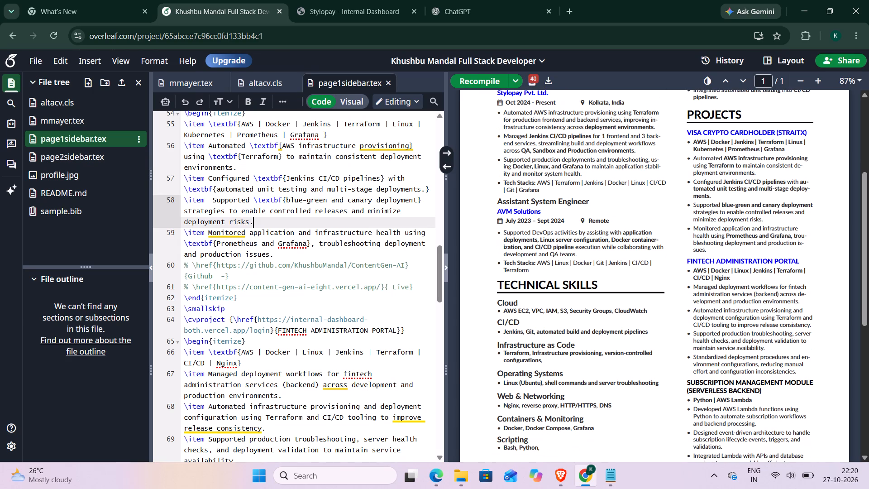
scroll(504, 379, up, 2)
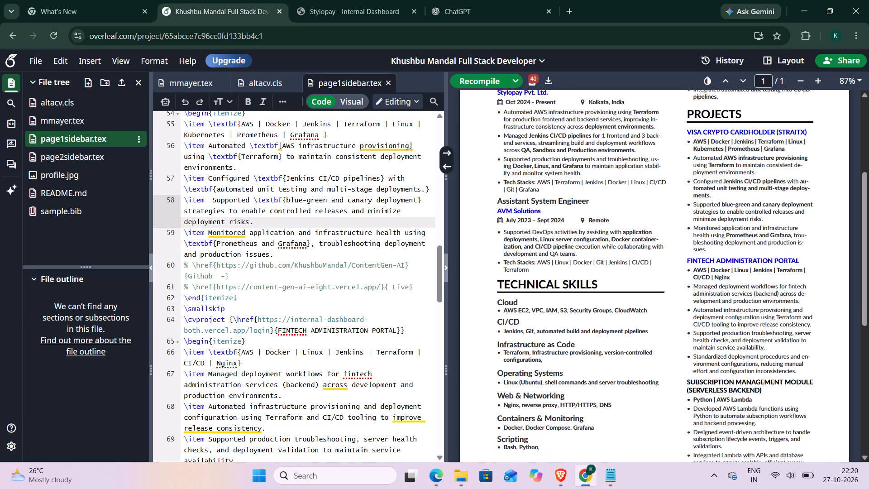
scroll(504, 379, up, 2)
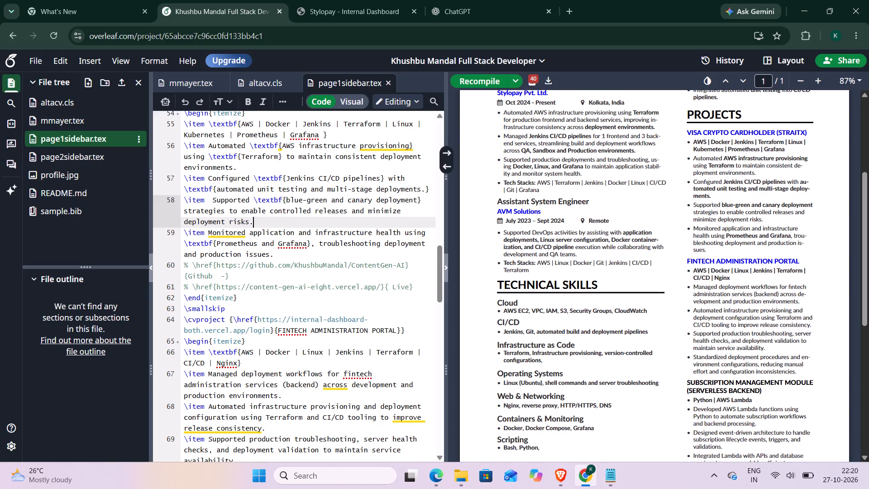
scroll(504, 379, up, 3)
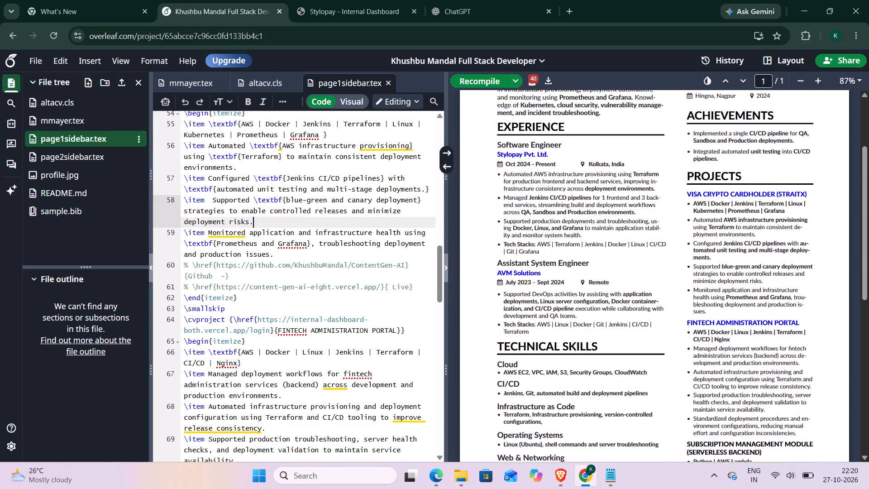
scroll(504, 379, up, 3)
scroll(504, 379, down, 3)
scroll(504, 379, up, 2)
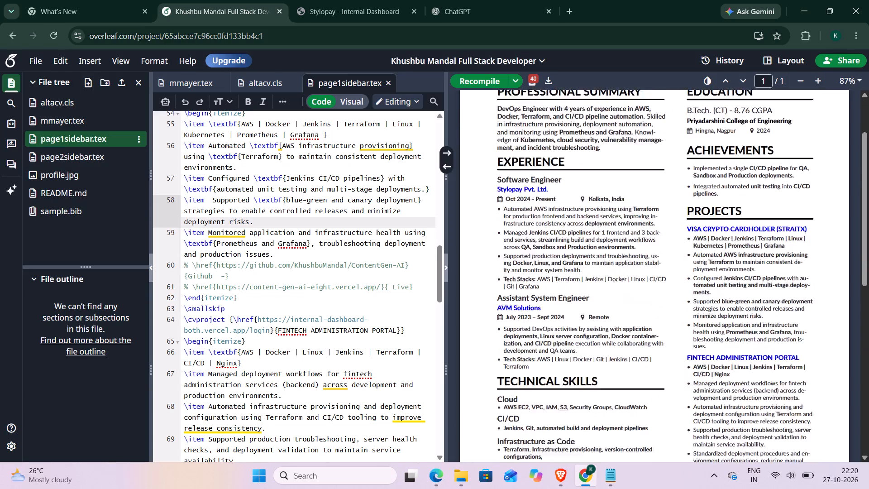
scroll(504, 379, down, 2)
scroll(504, 379, up, 1)
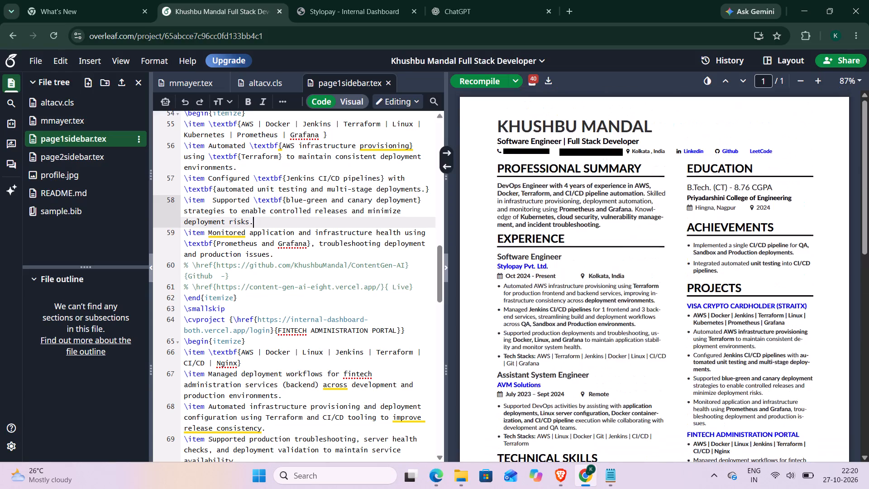
scroll(504, 379, down, 2)
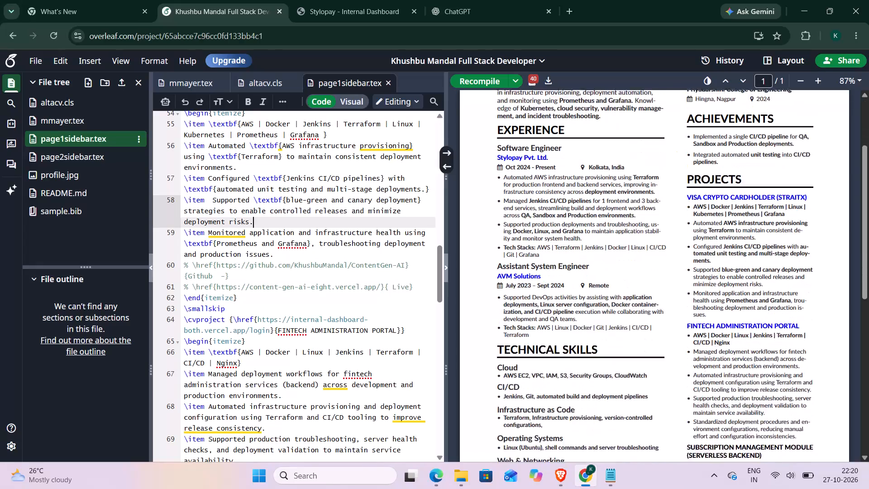
scroll(504, 379, up, 2)
scroll(504, 379, down, 2)
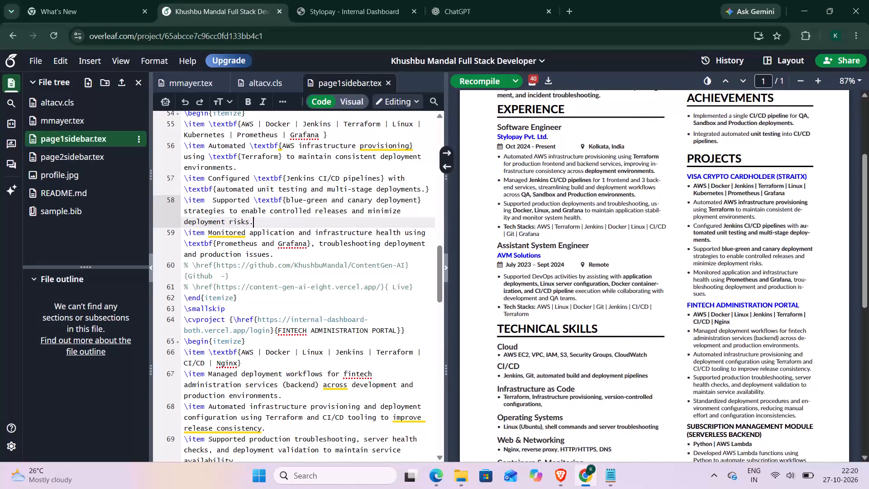
scroll(504, 379, up, 1)
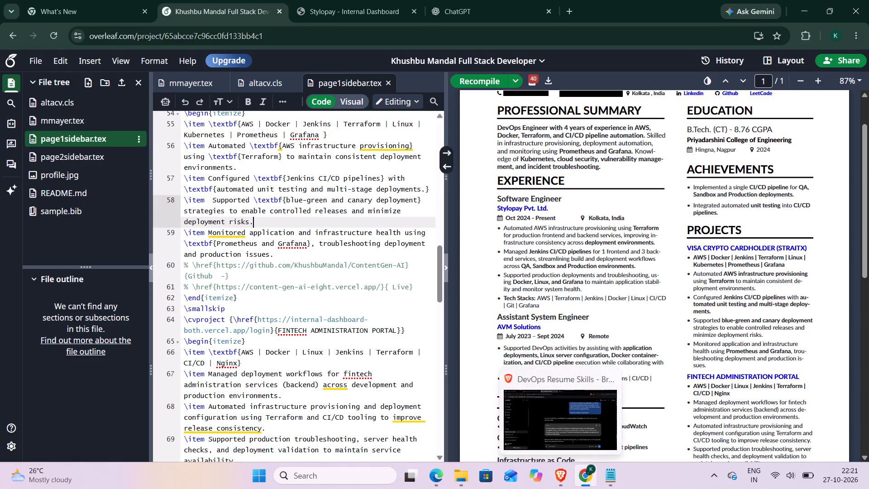
scroll(597, 356, down, 2)
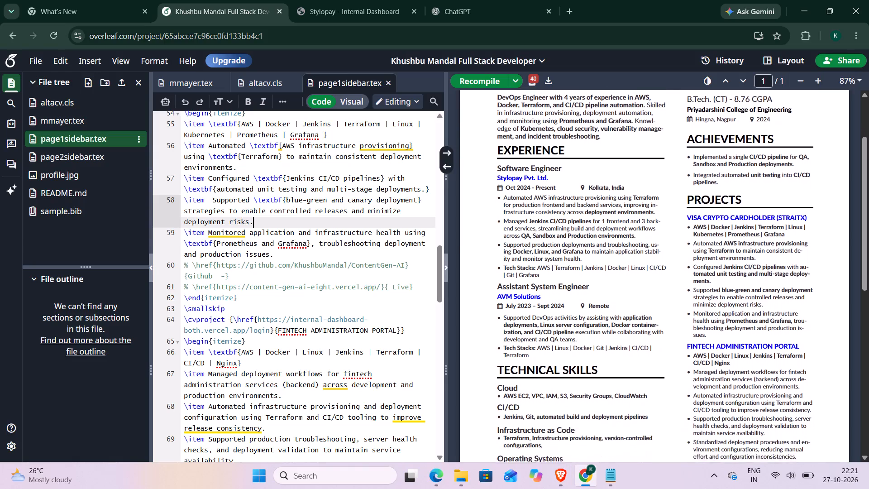
scroll(597, 356, down, 1)
Enclose "Terraform and CI/CD" in curly braces in the FINTECH ADMINISTRATION PORTAL project's "Automated" bullet.
scroll(289, 337, down, 1)
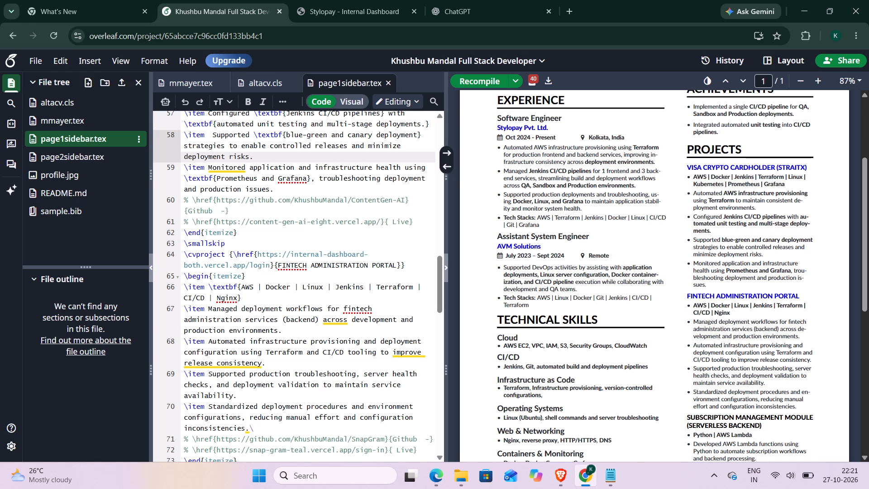
drag(265, 352, 339, 353)
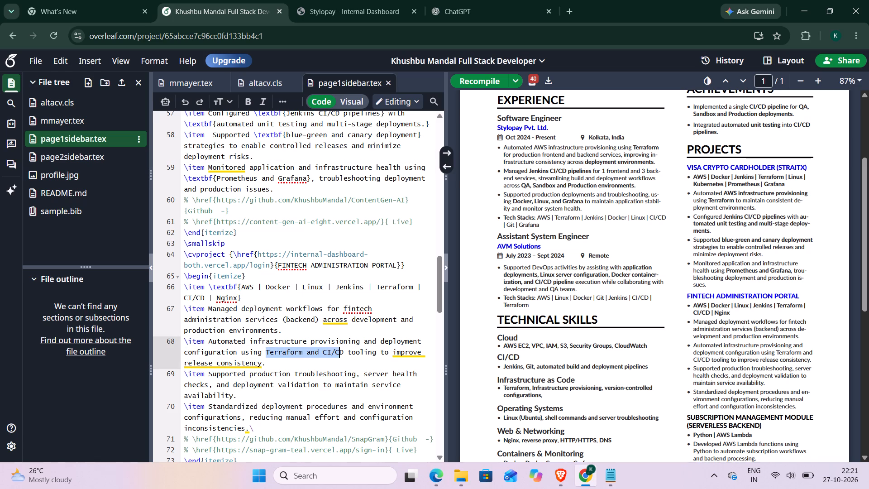
drag(339, 353, 344, 352)
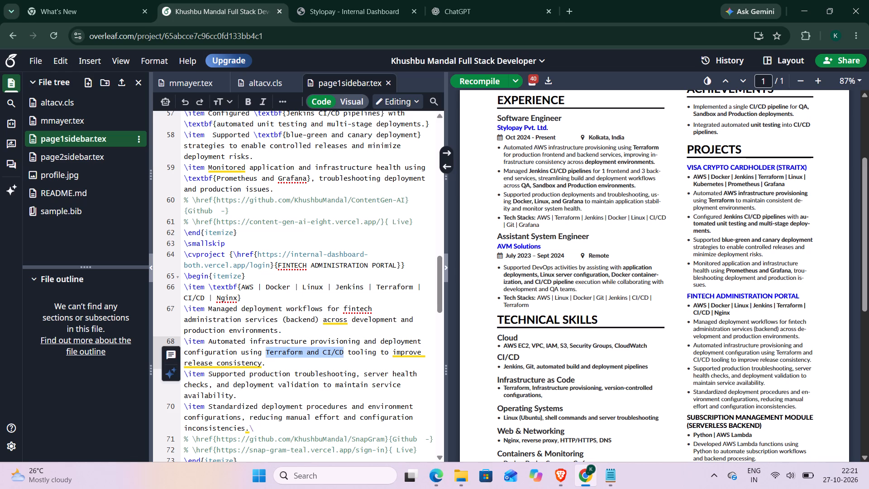
key(shift+braceleft)
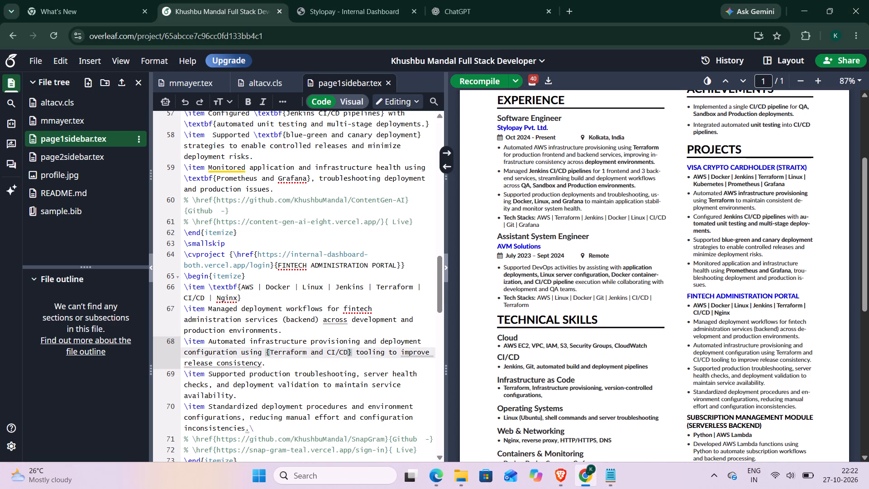
key(backslash)
text(tex)
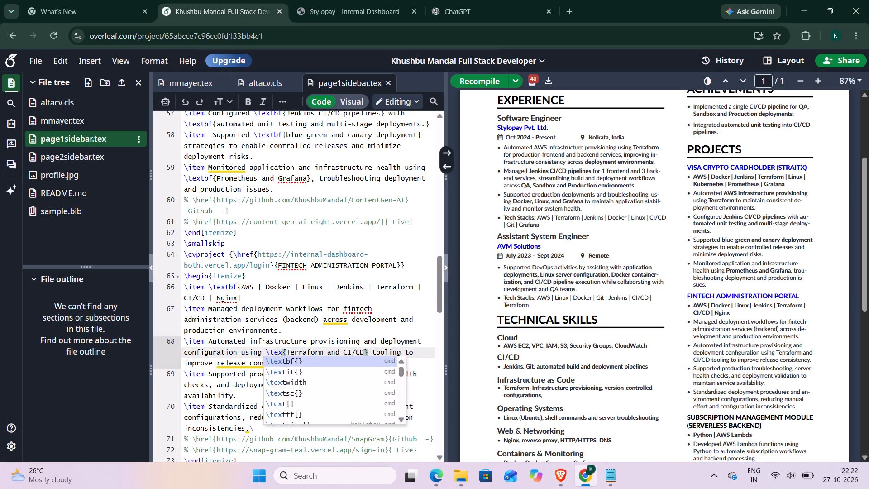
key(t)
text(bf)
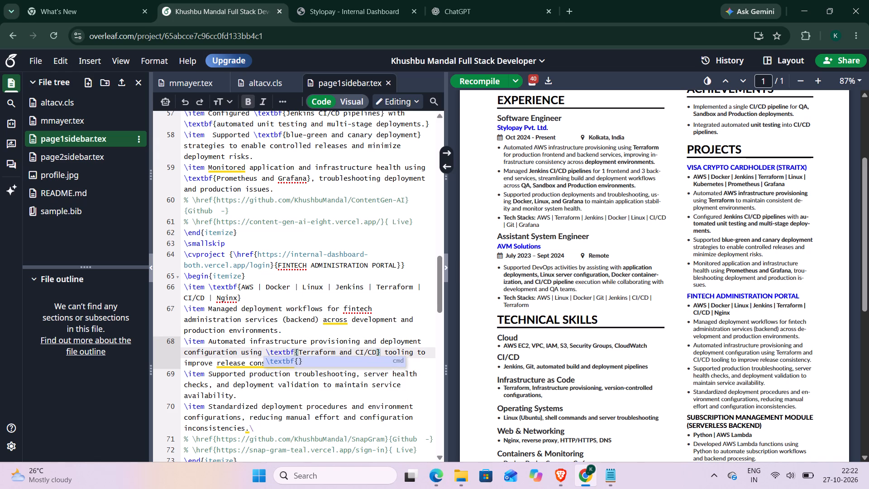
key(ctrl+s)
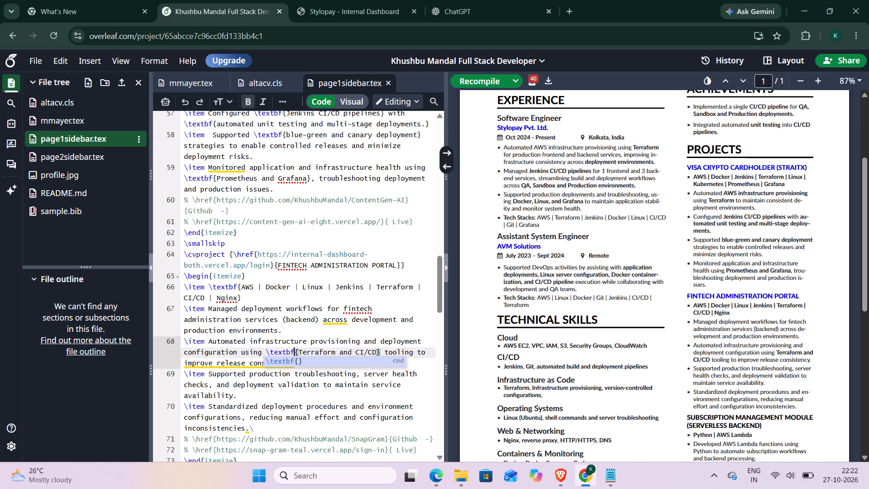
click(382, 398)
Enclose the text from "production troubleshooting" through "availability." in curly braces in the FINTECH ADMINISTRATION PORTAL project's "Supported" bullet.
scroll(382, 398, down, 1)
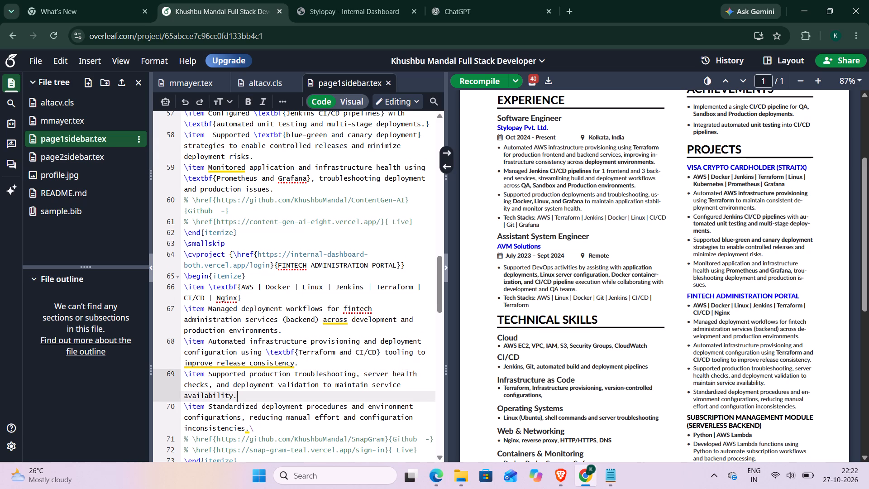
scroll(382, 398, down, 2)
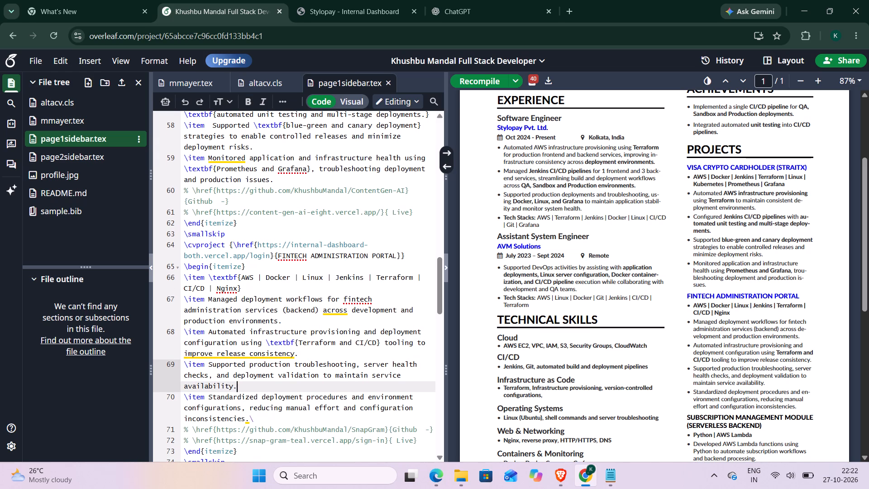
drag(364, 363, 312, 387)
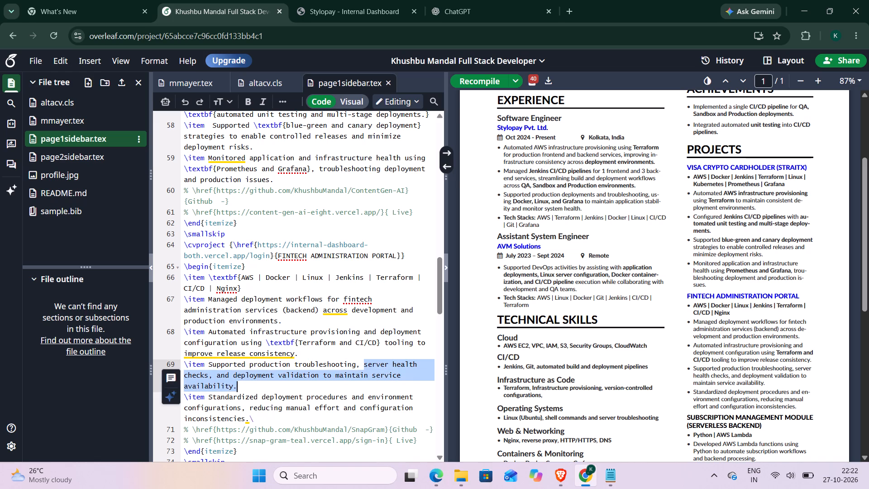
click(246, 364)
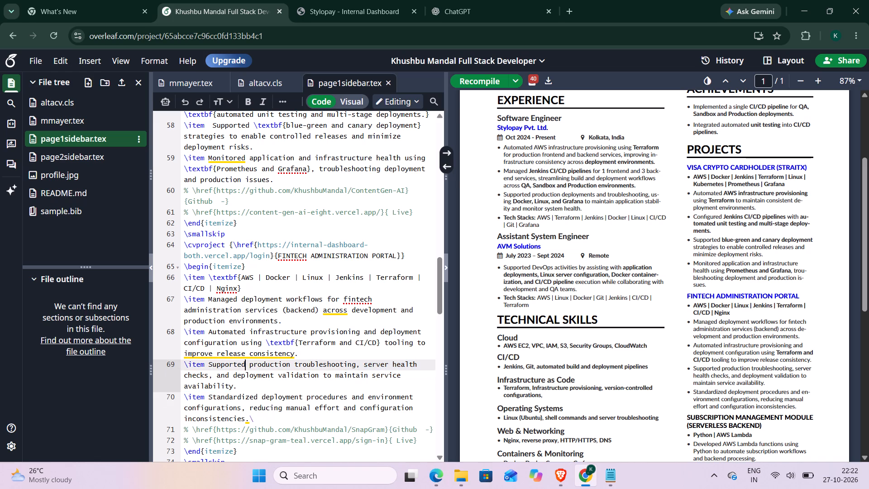
drag(249, 366, 248, 385)
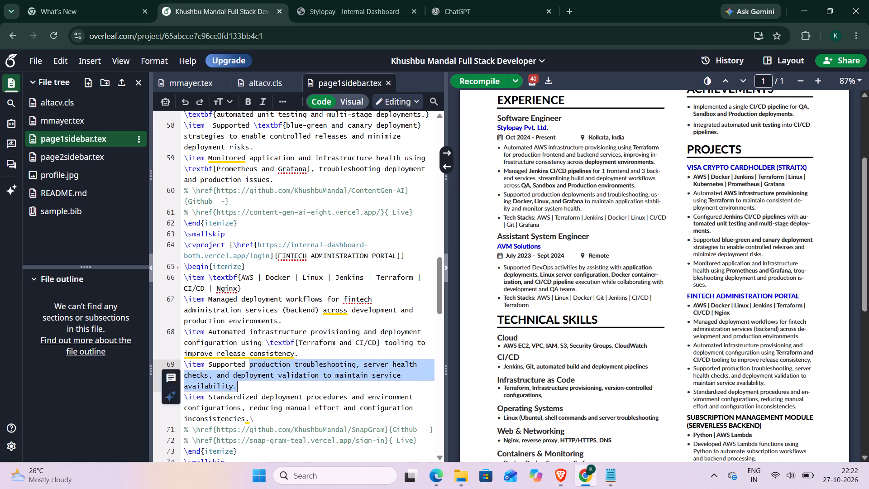
key(shift+braceleft)
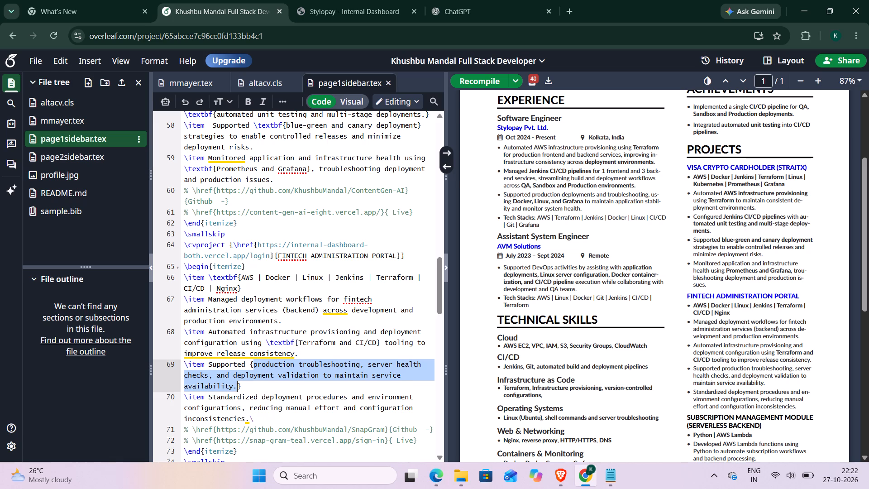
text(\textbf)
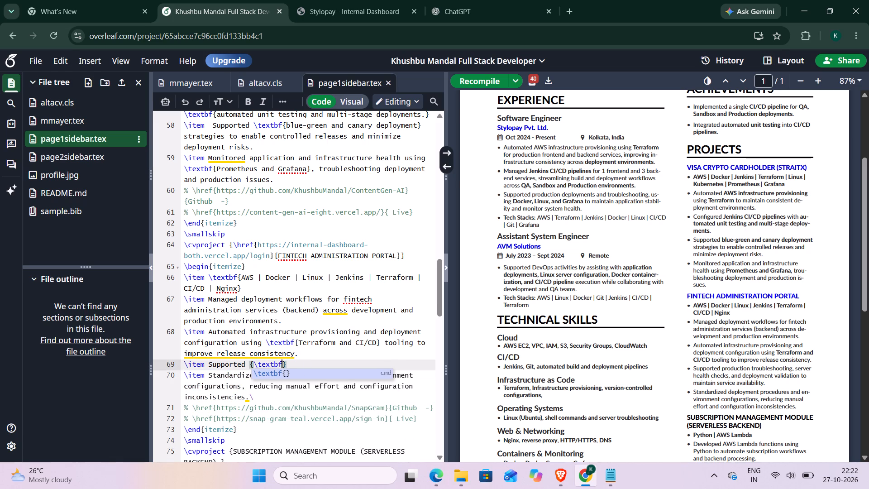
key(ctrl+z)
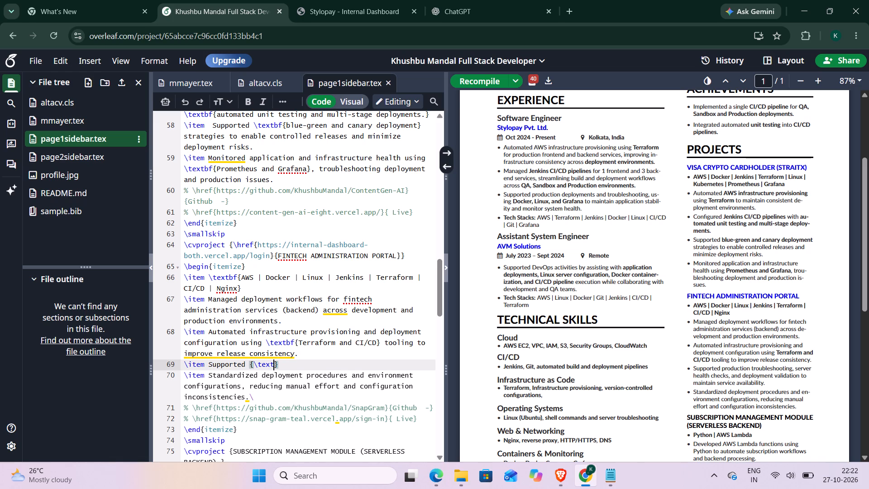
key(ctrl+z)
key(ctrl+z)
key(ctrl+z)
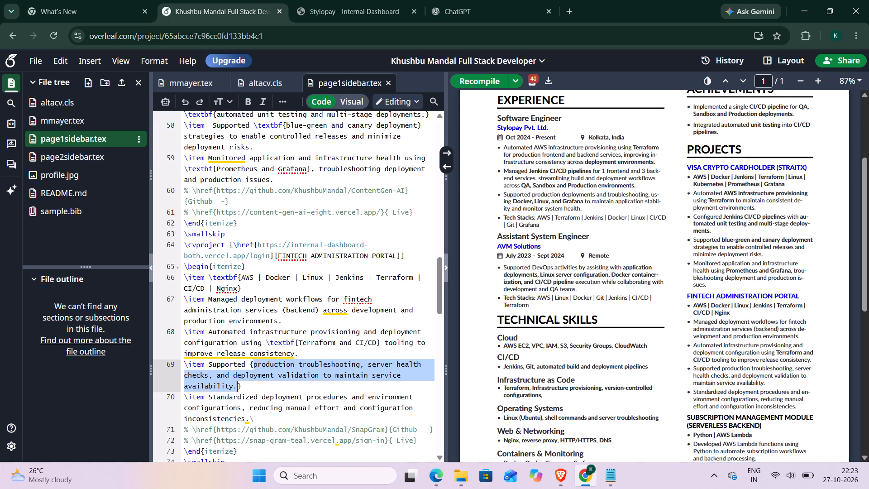
Add \textbf before the braced text in the FINTECH ADMINISTRATION PORTAL project's "Supported" bullet, and recompile the resume.
key(Up)
key(Up)
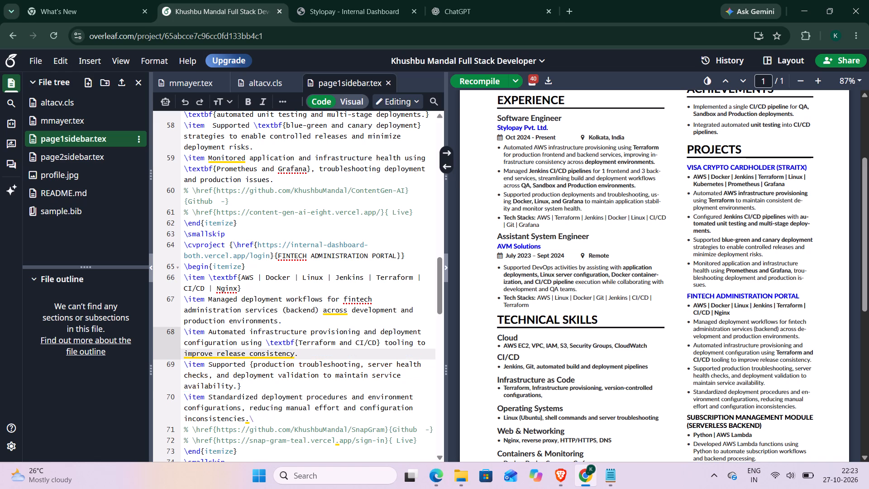
key(Down)
key(Left)
key(backslash)
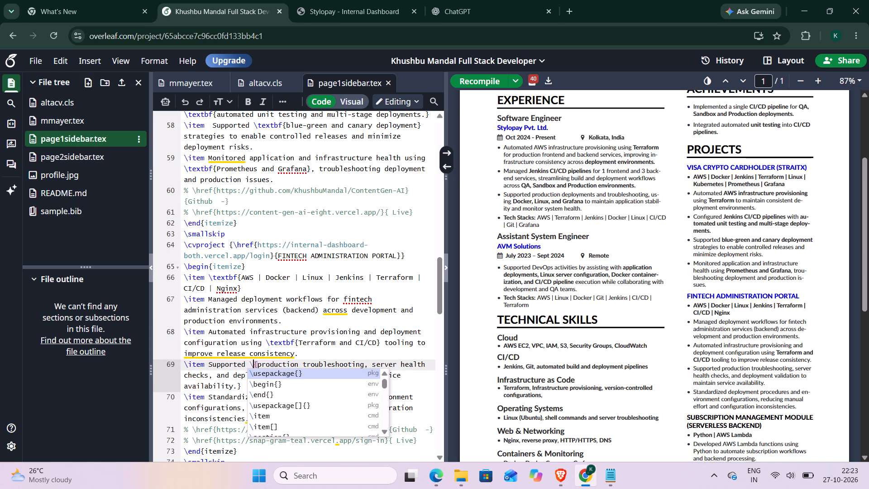
text(textbf)
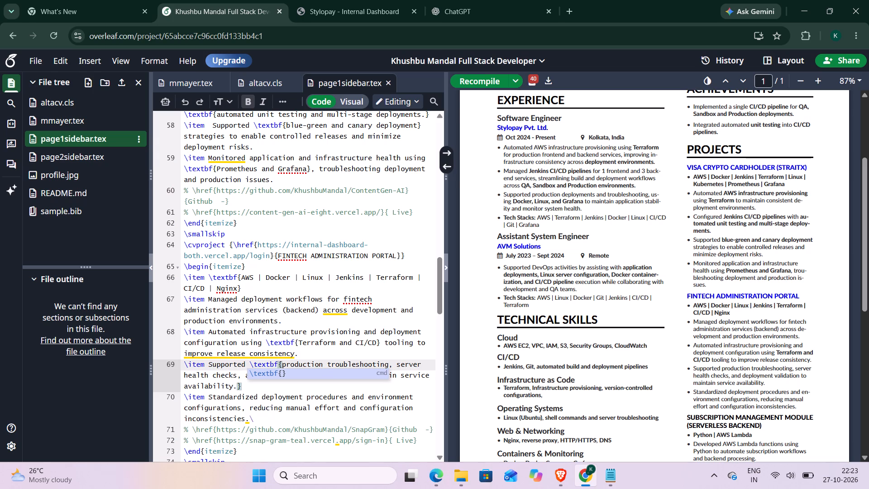
key(ctrl+s)
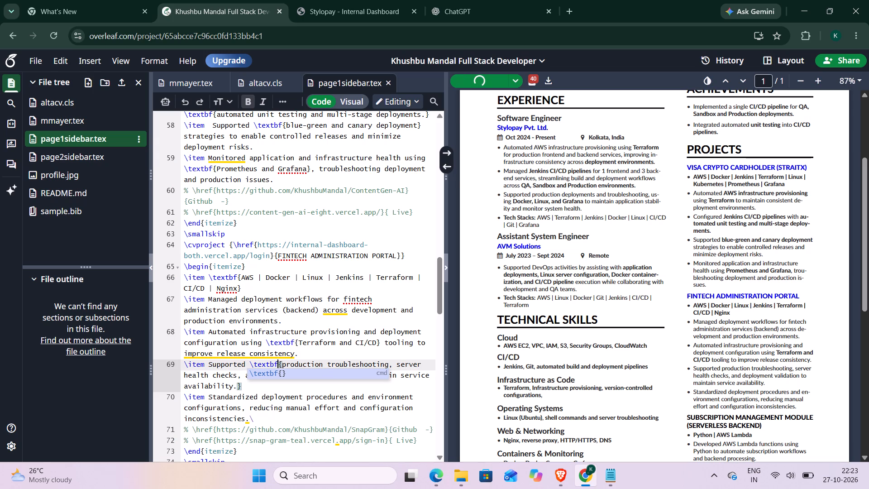
click(318, 351)
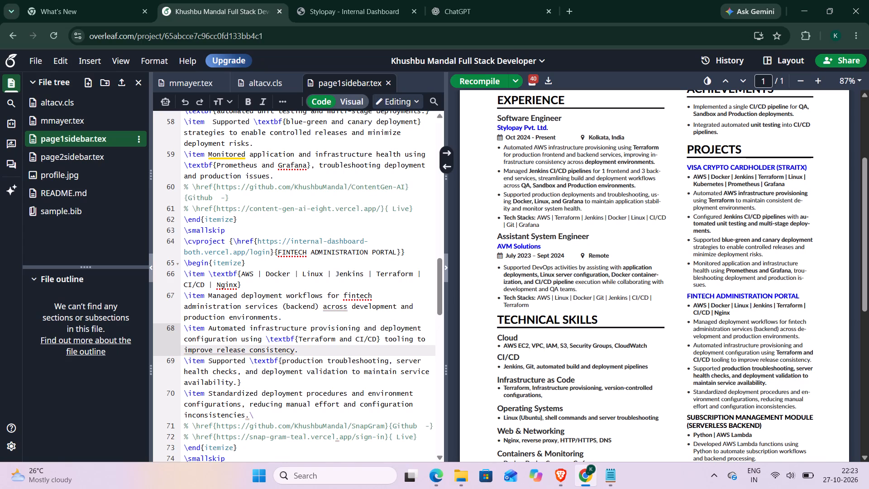
Review the bolded text in the compiled preview's experience, technical skills and projects sections.
scroll(523, 369, down, 1)
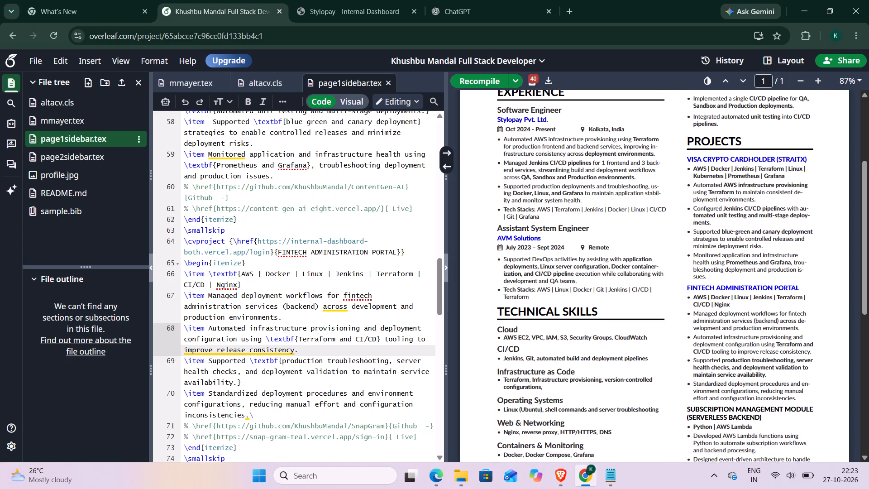
scroll(523, 369, down, 3)
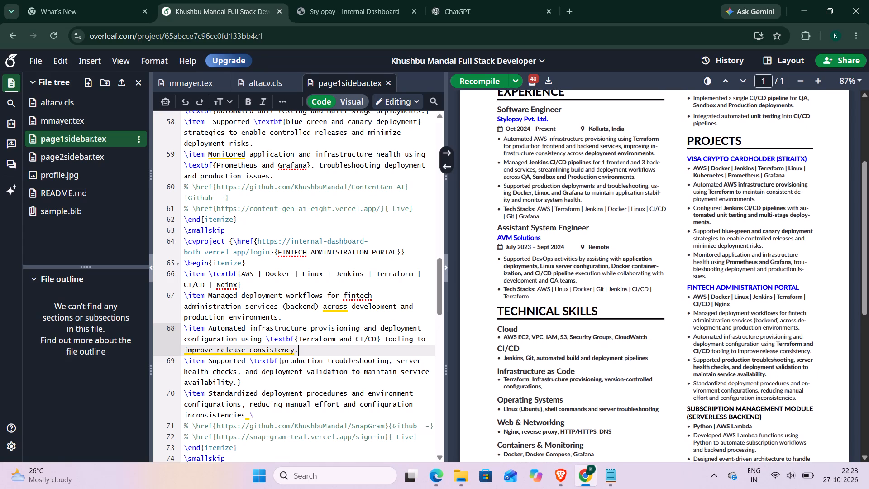
scroll(523, 369, down, 4)
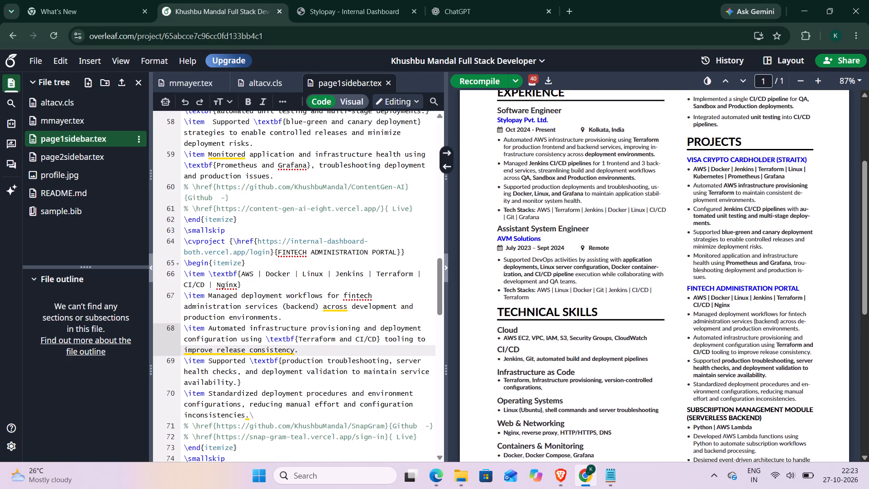
scroll(523, 369, down, 4)
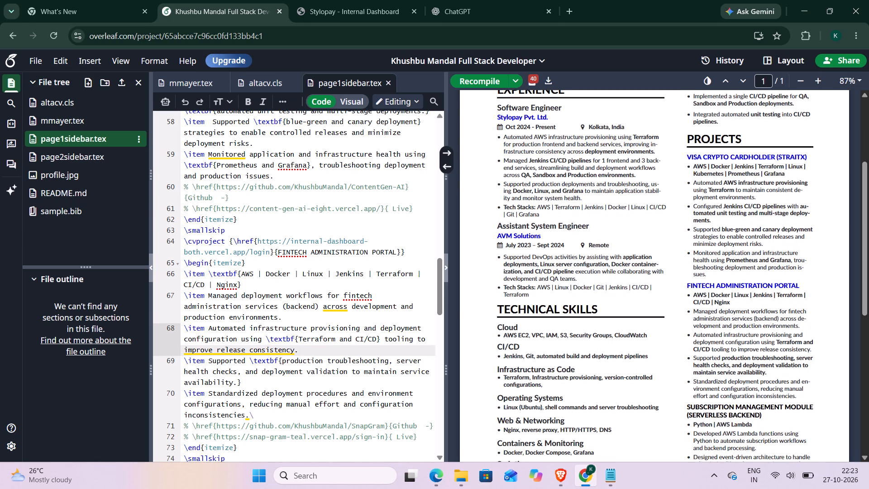
scroll(523, 369, down, 1)
scroll(677, 312, down, 1)
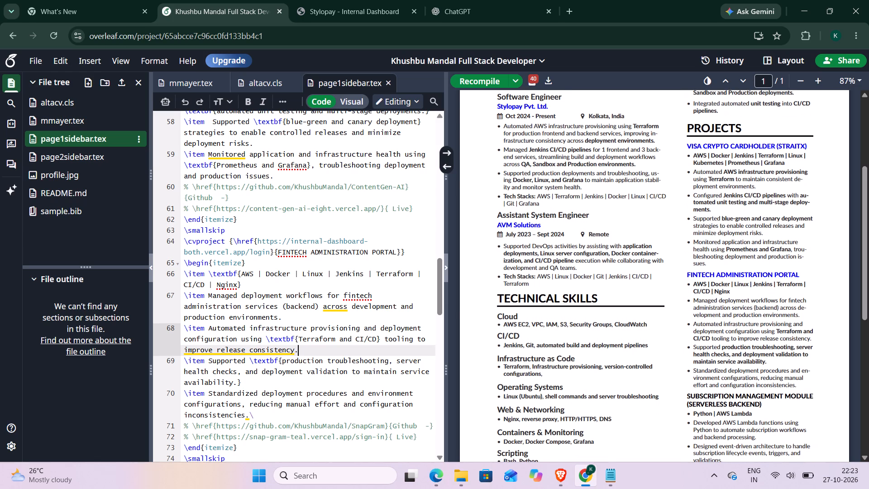
scroll(677, 312, down, 4)
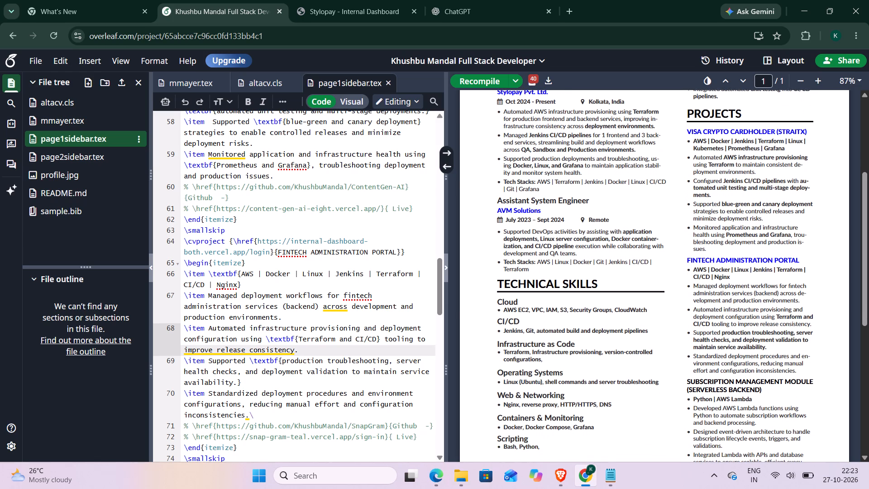
scroll(677, 312, down, 1)
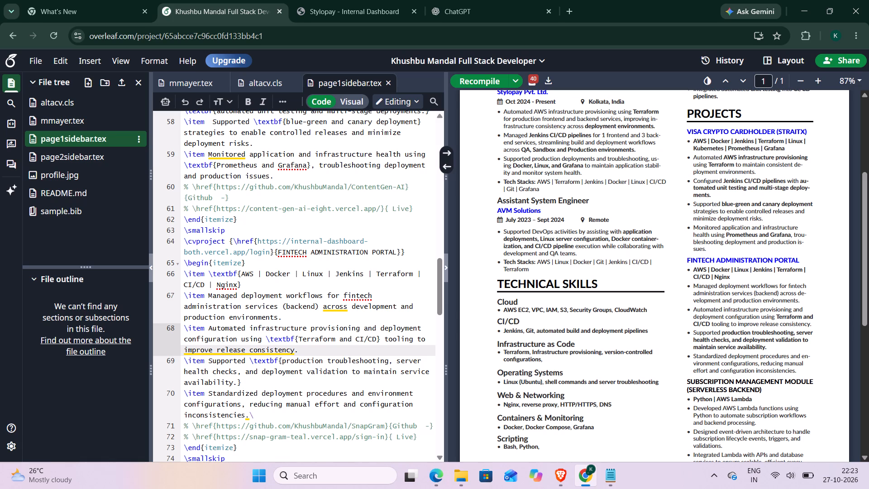
Move "tooling" inside the bold braces after "Terraform and CI/CD" in the FINTECH ADMINISTRATION PORTAL project's "Automated" bullet, removing the extra space.
drag(415, 340, 386, 341)
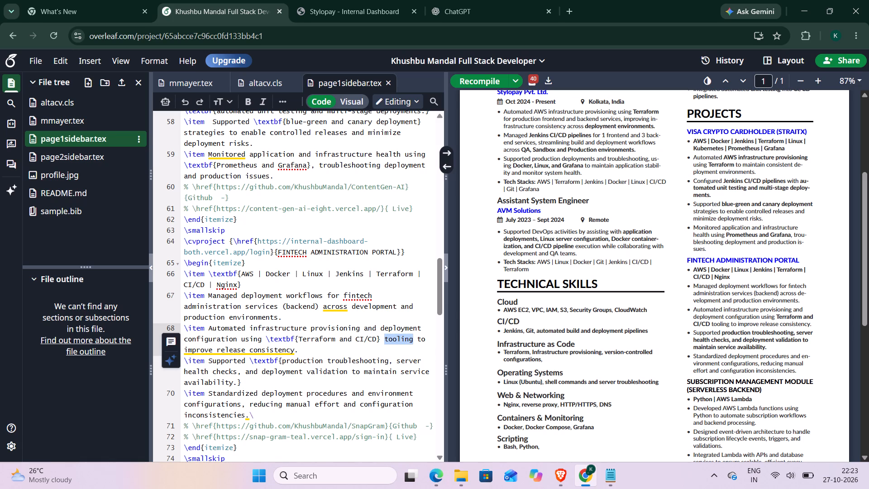
key(ctrl+x)
click(376, 341)
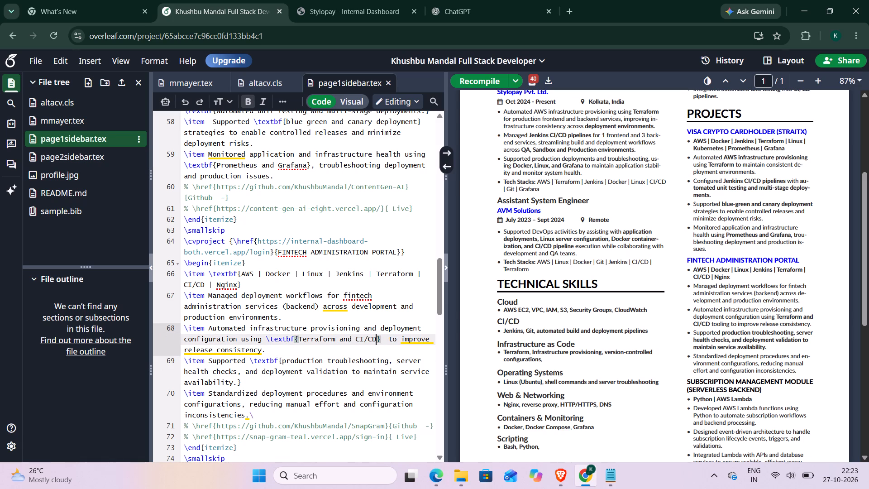
key(space)
key(ctrl+v)
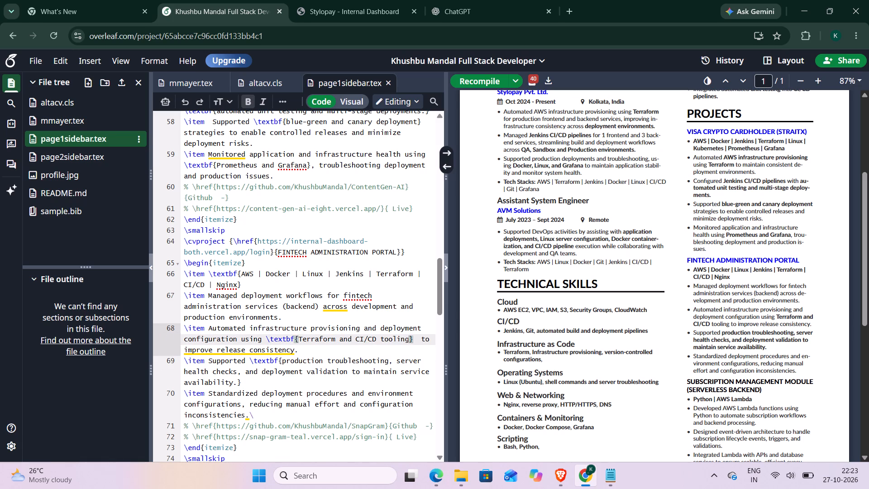
key(Right)
key(Right)
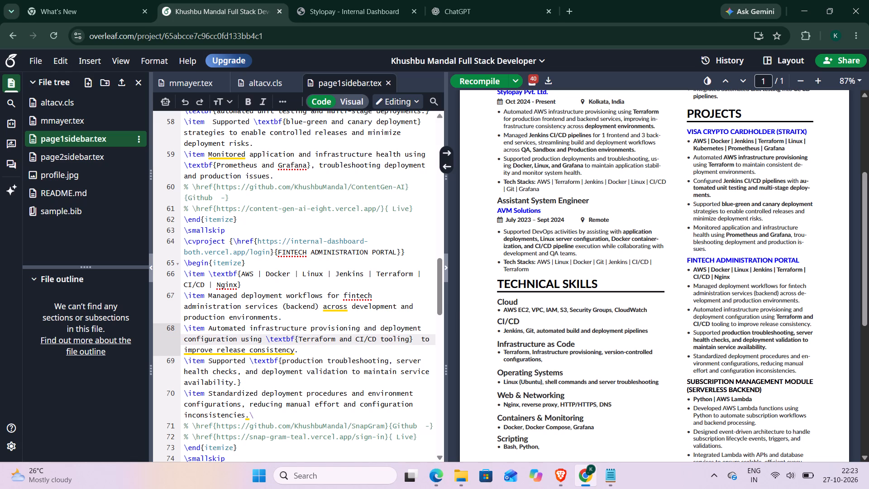
key(BackSpace)
Wrap "Standardized deployment procedures and environment configurations" in \textbf braces in the FINTECH ADMINISTRATION PORTAL project's last bullet, and recompile the resume.
scroll(331, 336, down, 1)
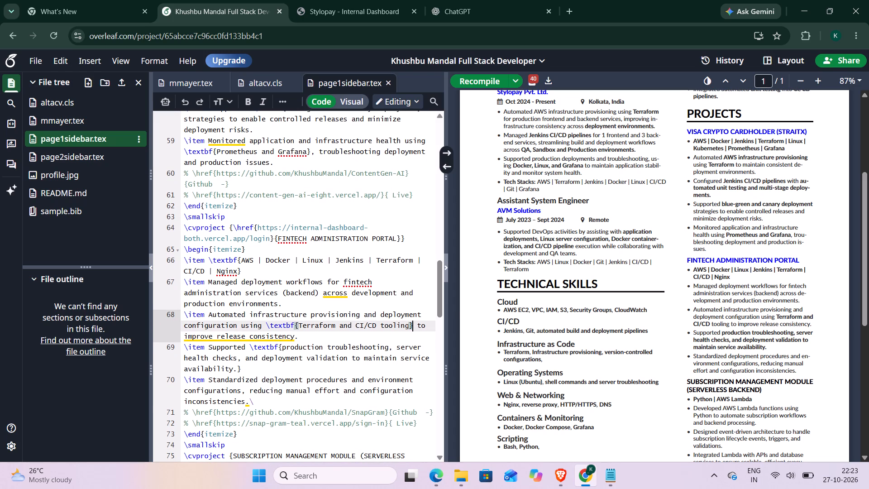
drag(208, 379, 241, 393)
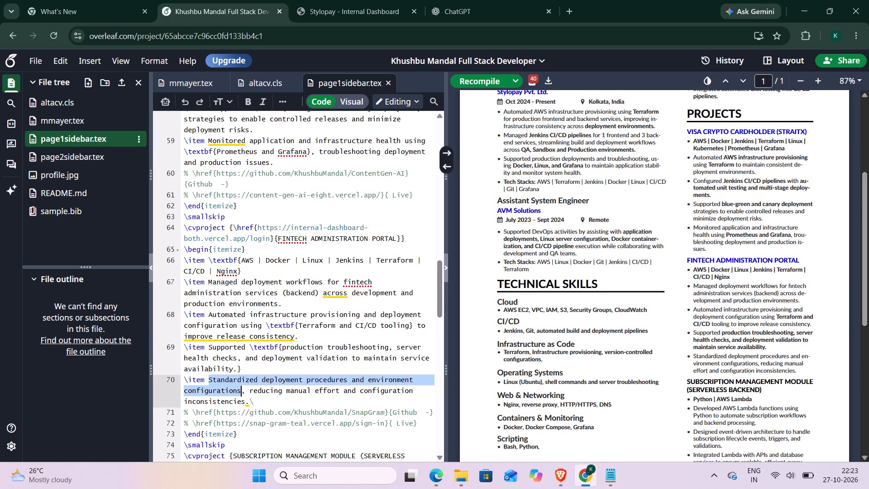
drag(241, 393, 240, 392)
key(shift+braceleft)
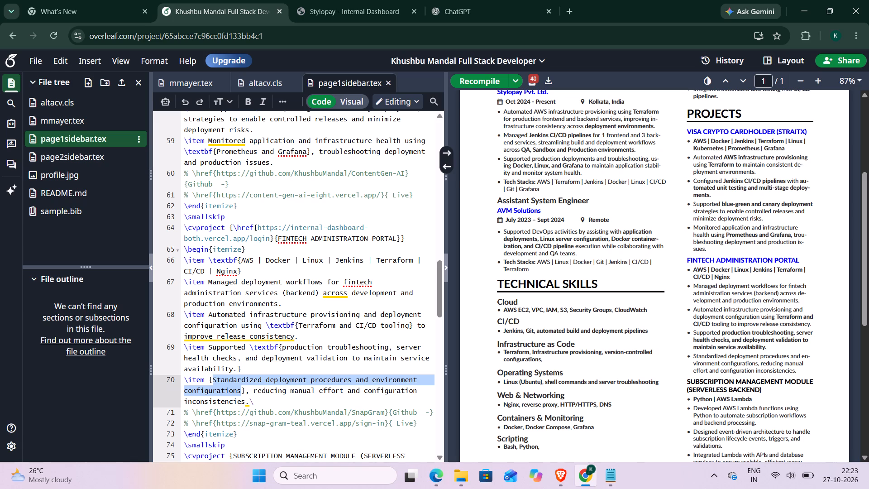
click(208, 379)
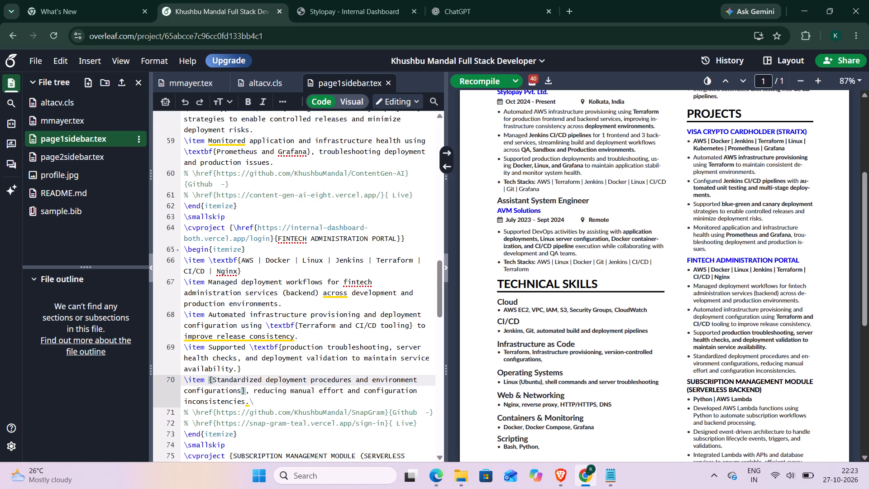
key(backslash)
text(textbf)
key(ctrl+s)
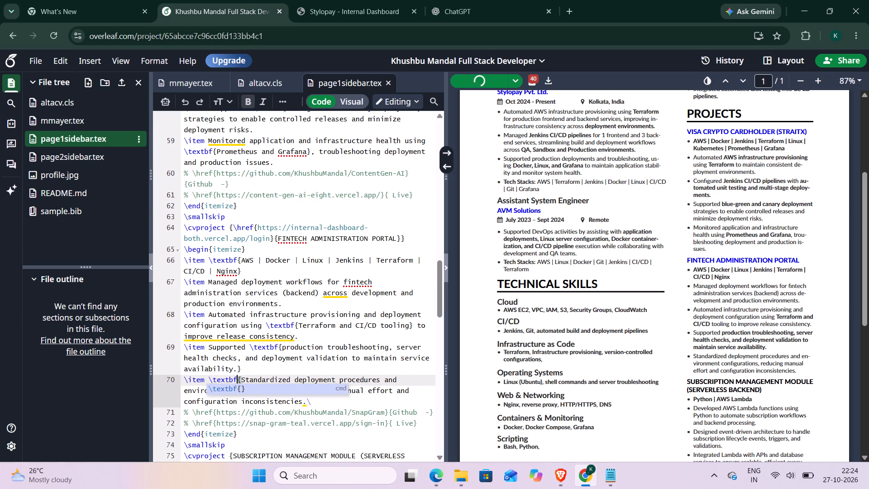
Review the recompiled resume preview from the professional summary down to the SUBSCRIPTION MANAGEMENT MODULE project.
scroll(673, 320, down, 2)
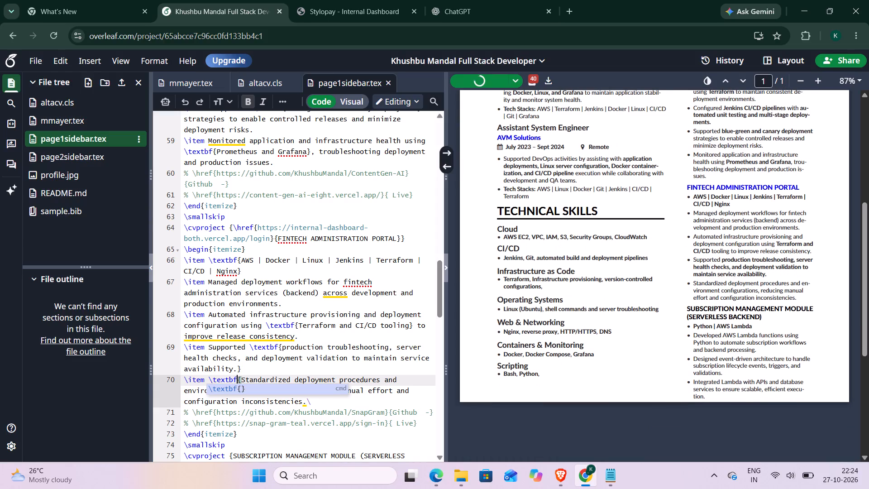
scroll(673, 320, up, 4)
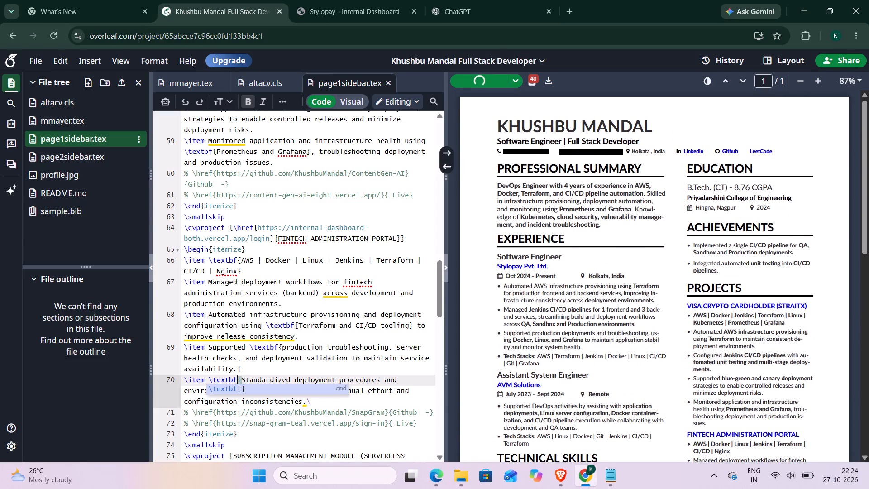
scroll(673, 320, up, 1)
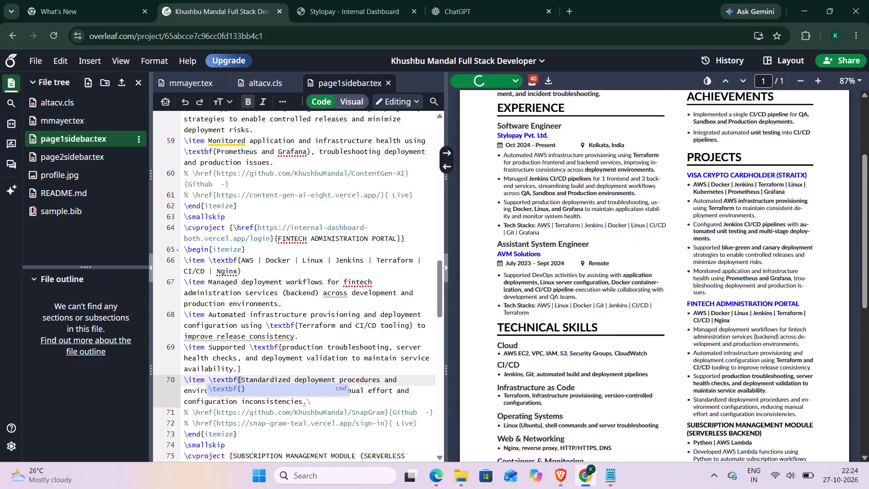
scroll(673, 320, down, 1)
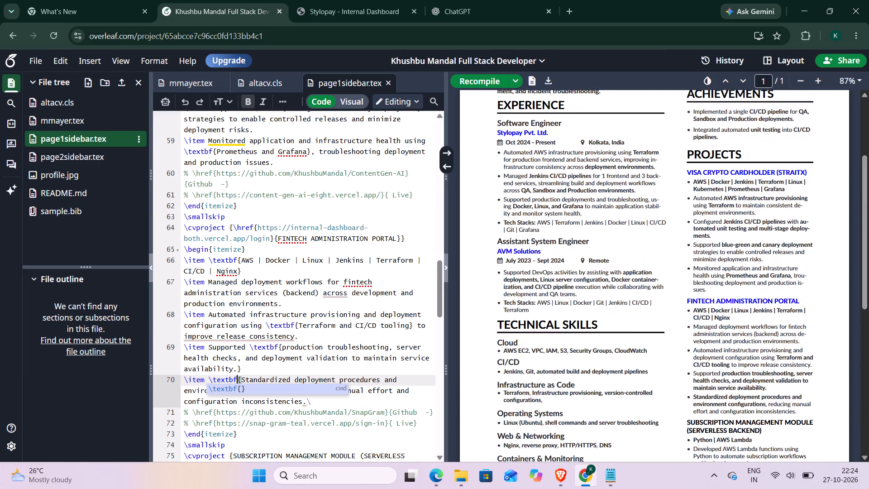
scroll(673, 320, down, 2)
scroll(673, 320, up, 2)
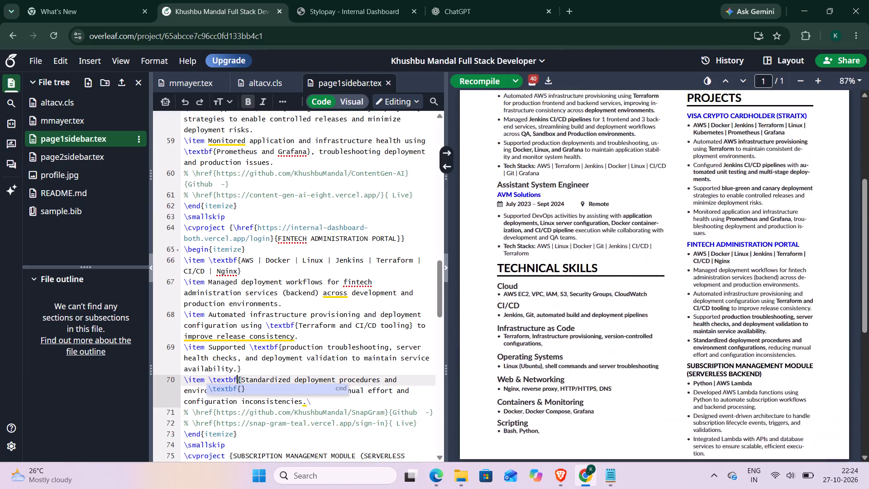
Review the compiled resume preview from experience to projects, and check the Python and GenAI resume PDF in Microsoft Edge for comparison.
scroll(673, 320, up, 1)
scroll(673, 320, down, 1)
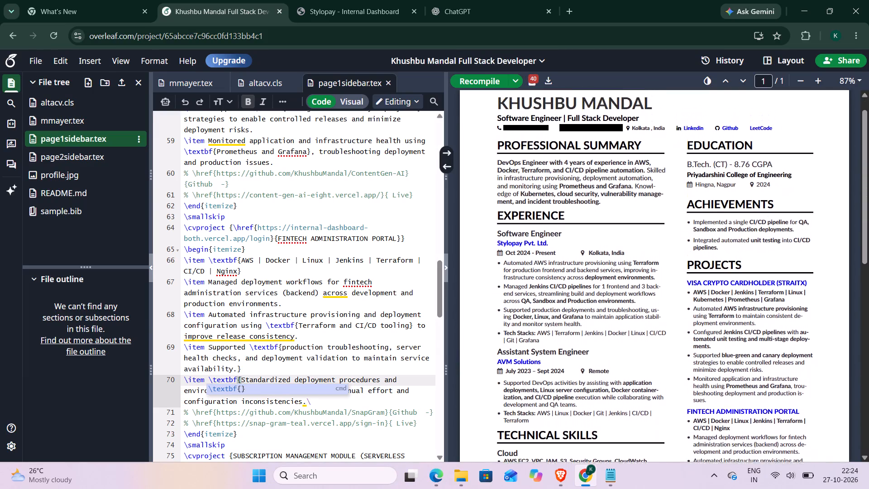
scroll(673, 320, down, 2)
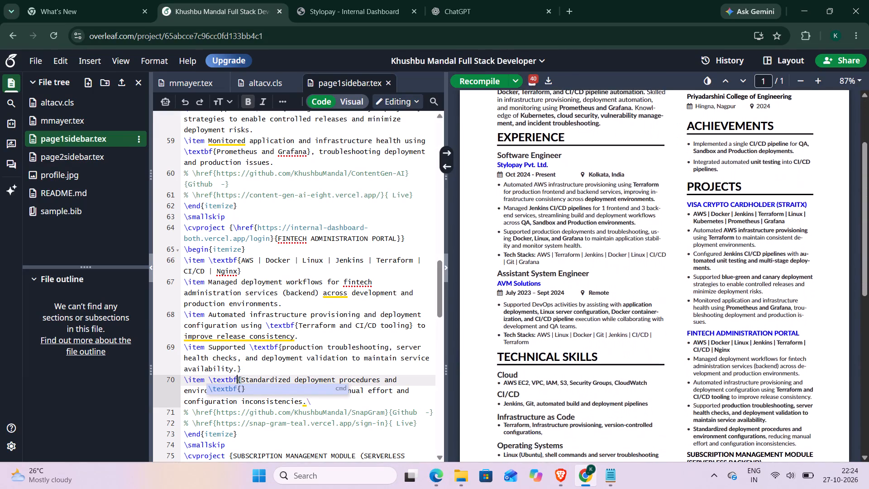
scroll(673, 288, down, 1)
scroll(681, 356, down, 1)
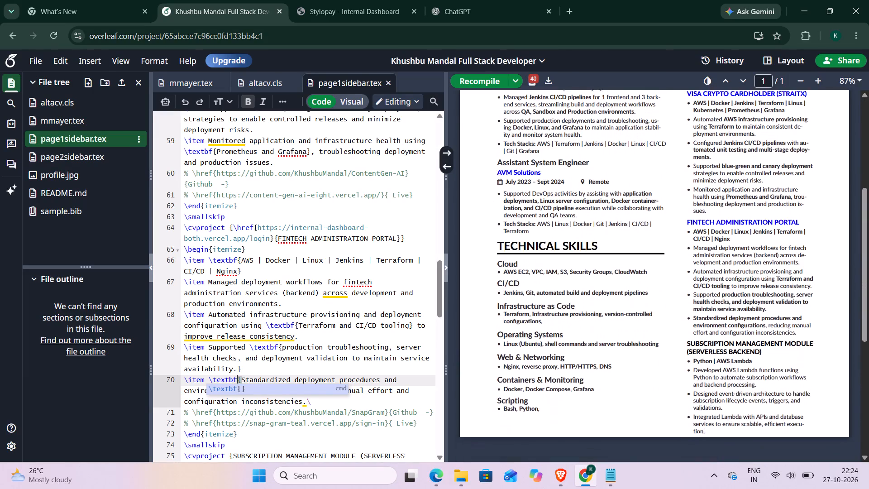
scroll(658, 379, down, 1)
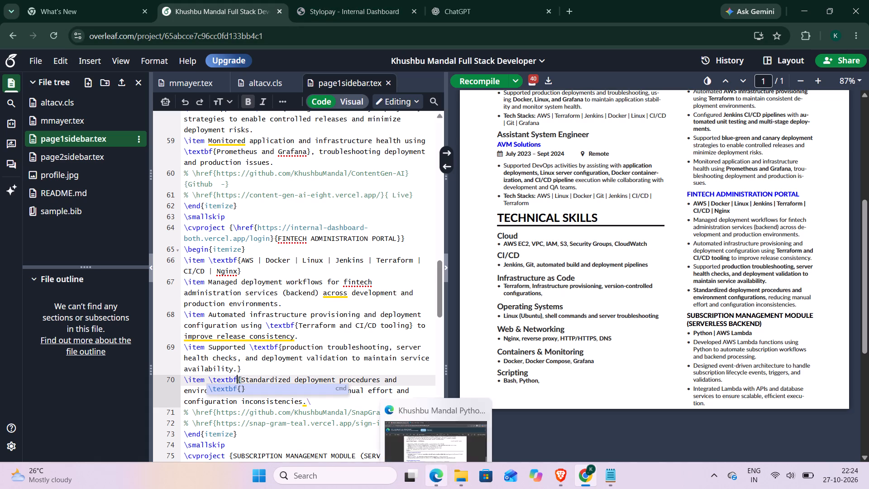
click(434, 438)
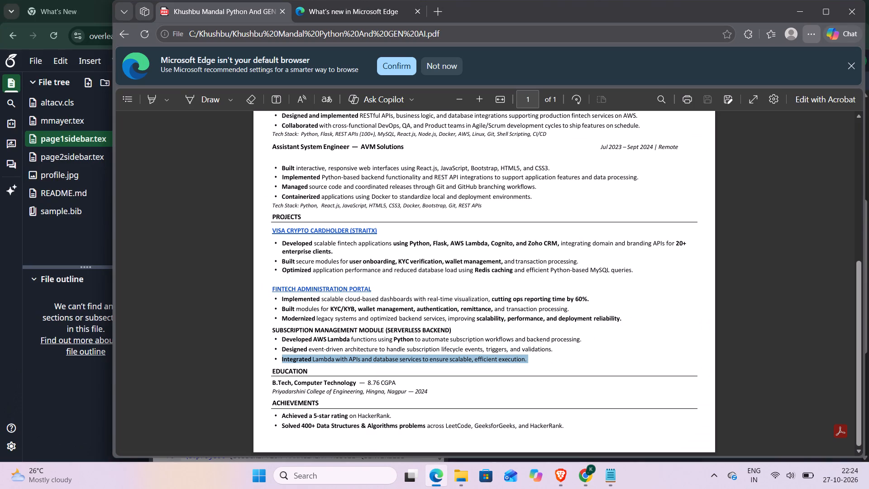
key(alt+Tab)
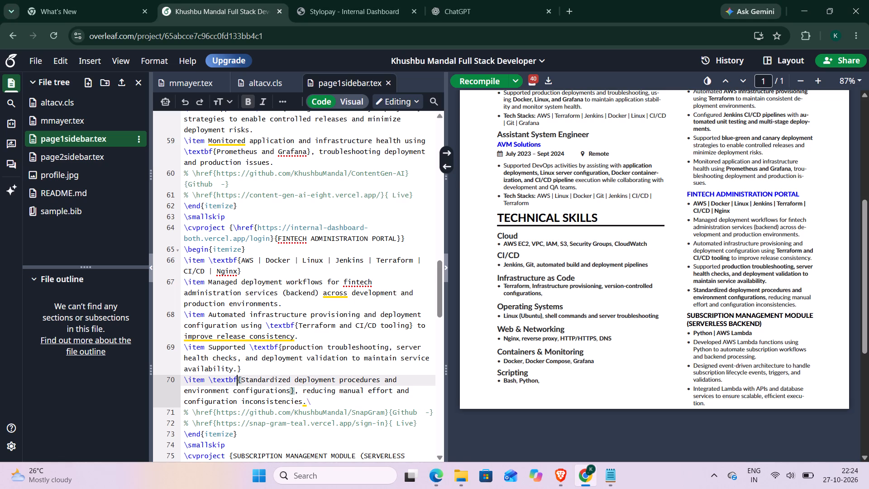
Wrap "Developed AWS Lambda" in \textbf braces in the SUBSCRIPTION MANAGEMENT MODULE project's first descriptive bullet, and recompile the resume.
scroll(364, 406, down, 2)
drag(207, 379, 294, 379)
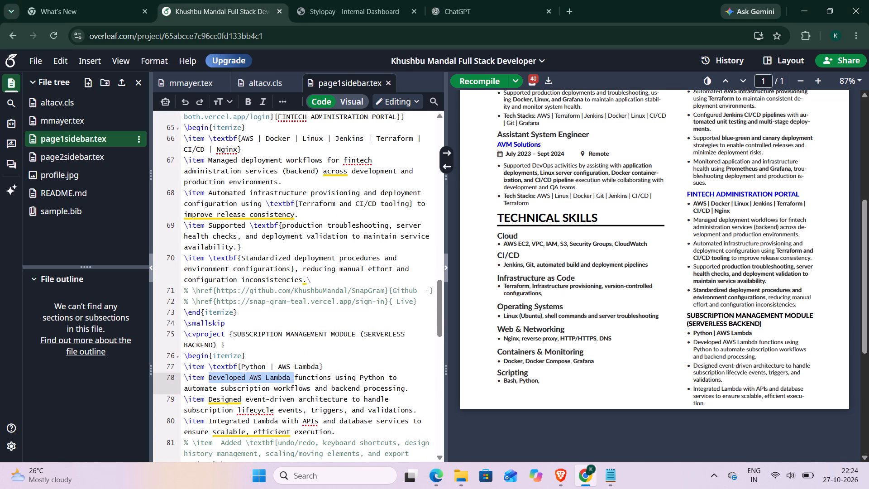
drag(294, 379, 291, 376)
key(shift+braceleft)
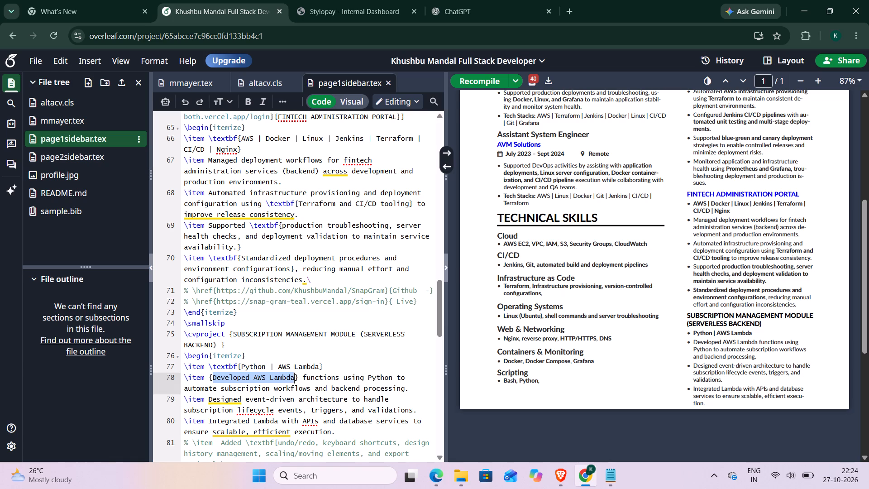
key(Left)
key(Left)
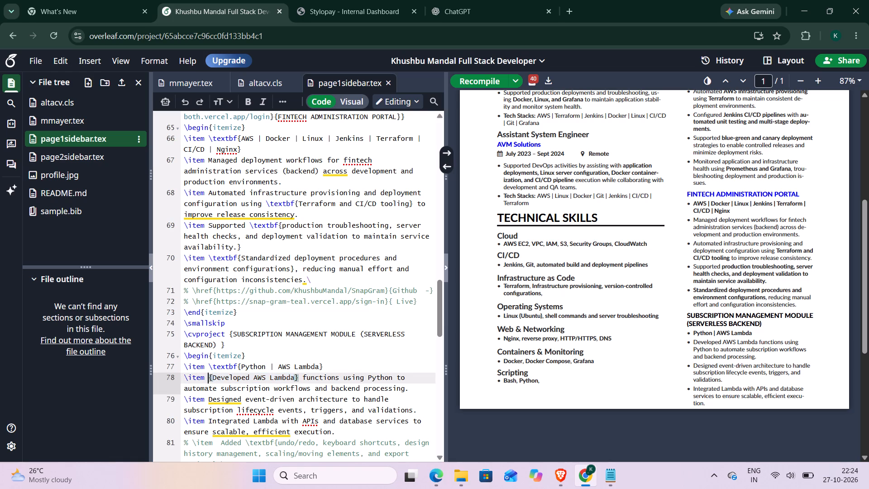
text(\textbd)
key(BackSpace)
key(f)
key(ctrl+s)
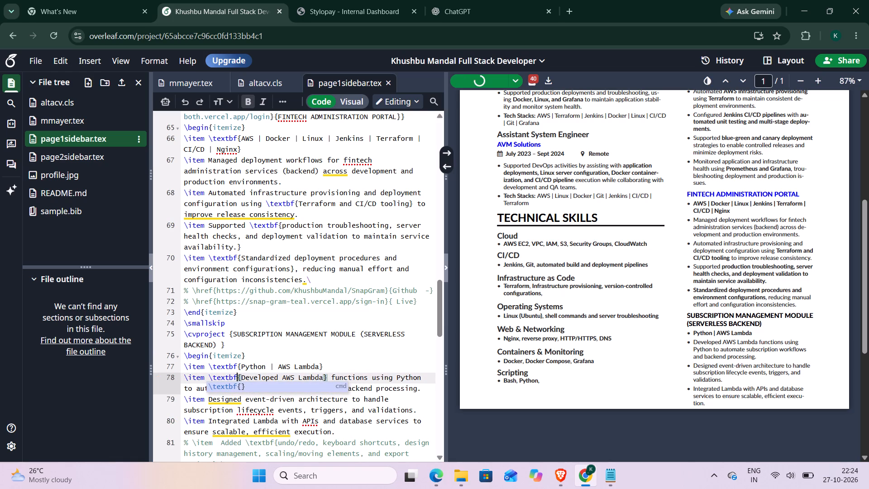
click(387, 350)
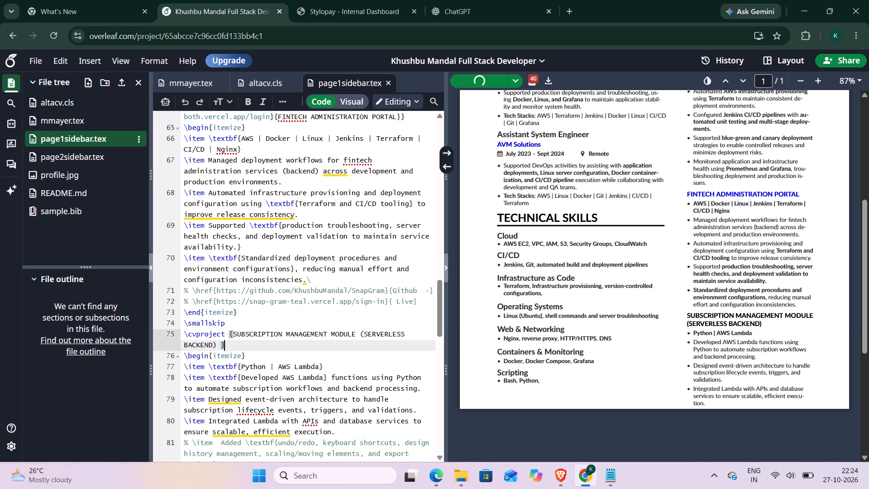
Wrap "Python" in \textbf braces in the SUBSCRIPTION MANAGEMENT MODULE project's "Developed AWS Lambda" bullet, and recompile the resume.
drag(396, 379, 423, 378)
key(shift+braceleft)
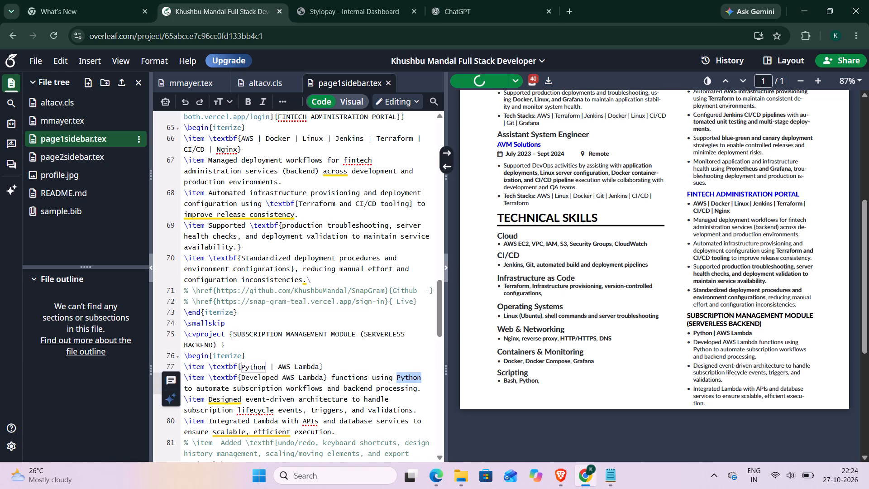
click(396, 377)
key(backslash)
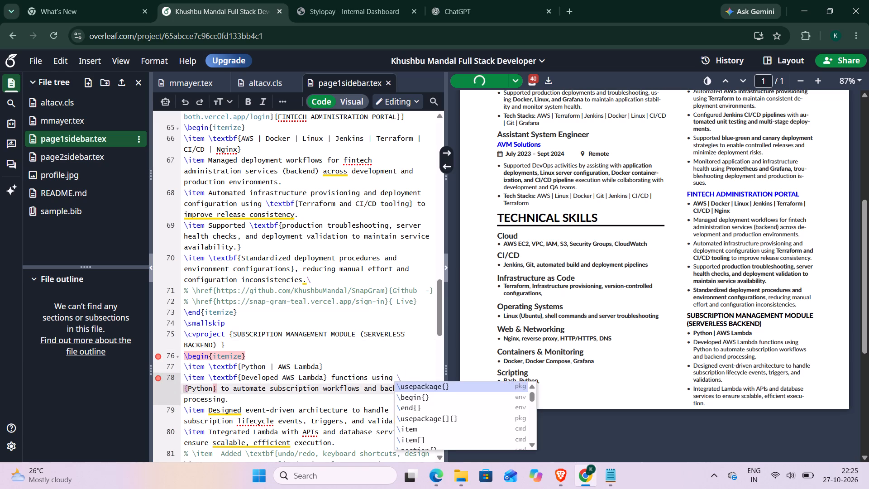
text(textbf)
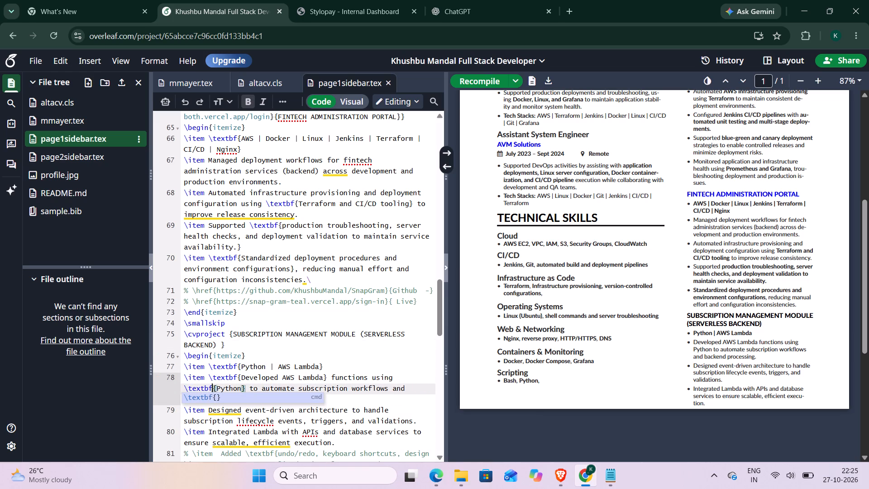
key(ctrl+s)
click(410, 358)
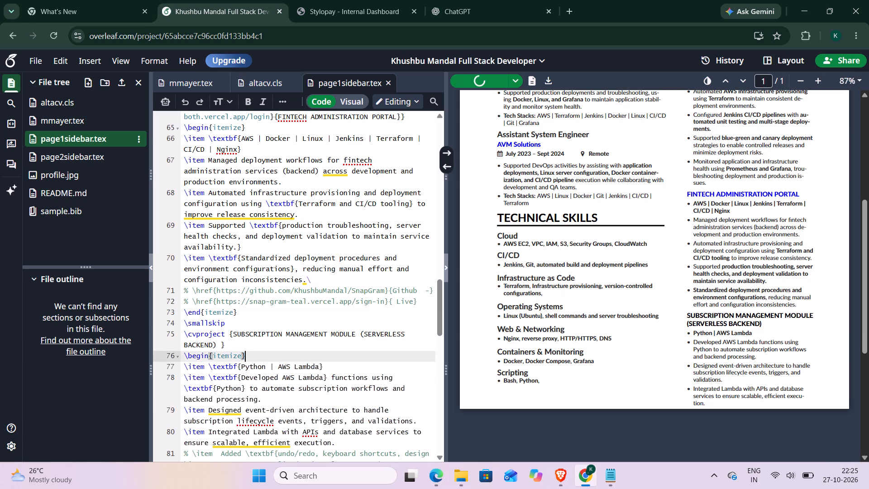
Wrap "Designed event-driven architecture" in \textbf braces in the SUBSCRIPTION MANAGEMENT MODULE project, and recompile the resume.
scroll(410, 358, down, 1)
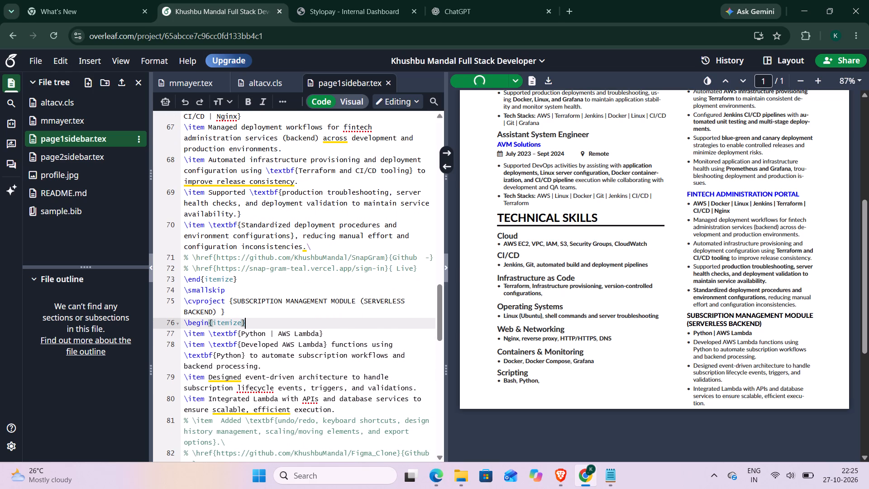
drag(347, 375, 211, 377)
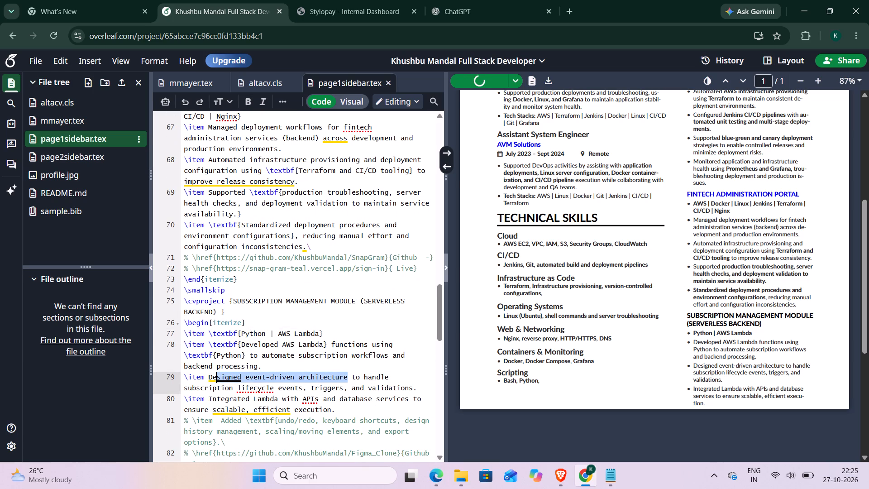
drag(211, 377, 209, 377)
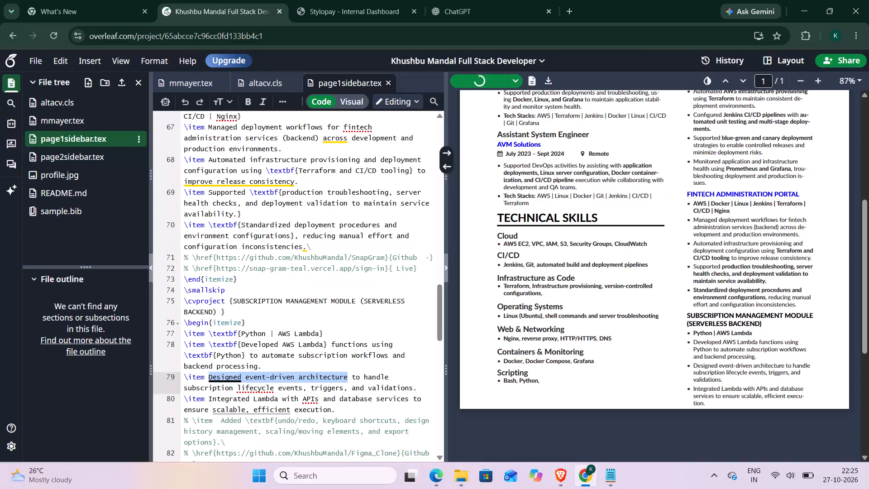
drag(209, 377, 209, 377)
key(shift+braceleft)
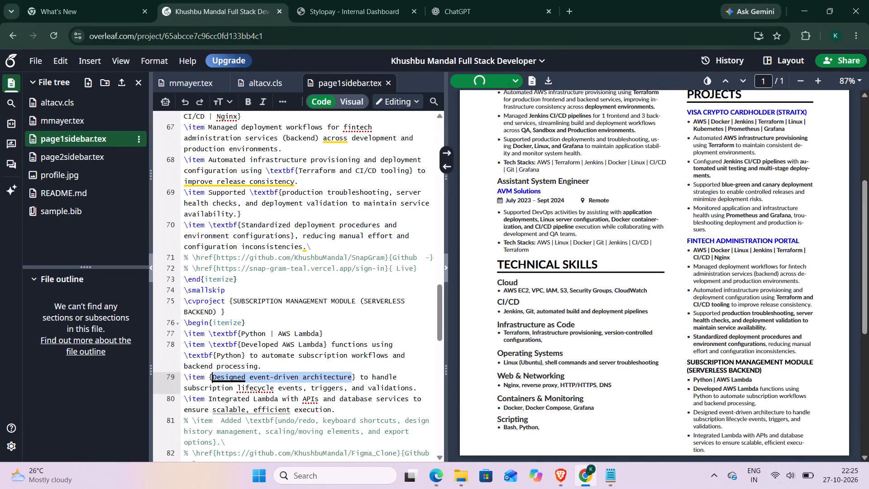
click(208, 376)
text(\textbf)
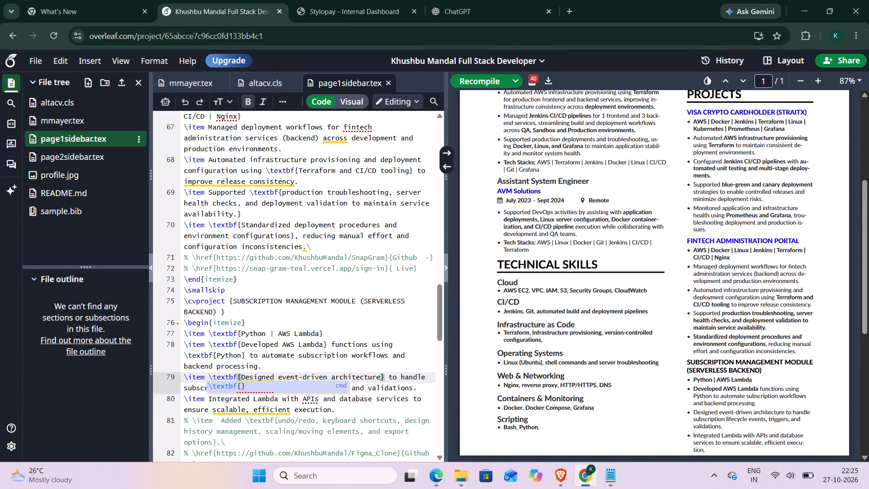
key(ctrl+s)
click(274, 368)
Enclose "Lambda with APIs and database services" in curly braces in the SUBSCRIPTION MANAGEMENT MODULE project's "Integrated" bullet.
scroll(274, 368, down, 1)
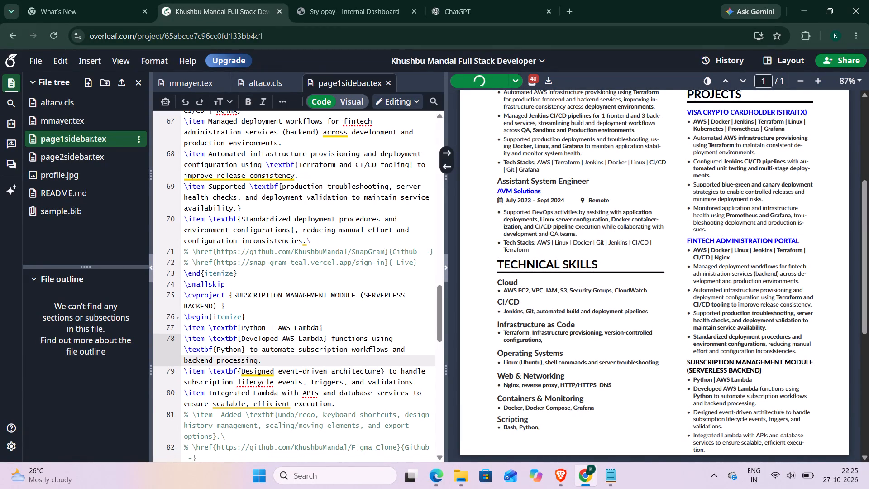
scroll(274, 368, down, 2)
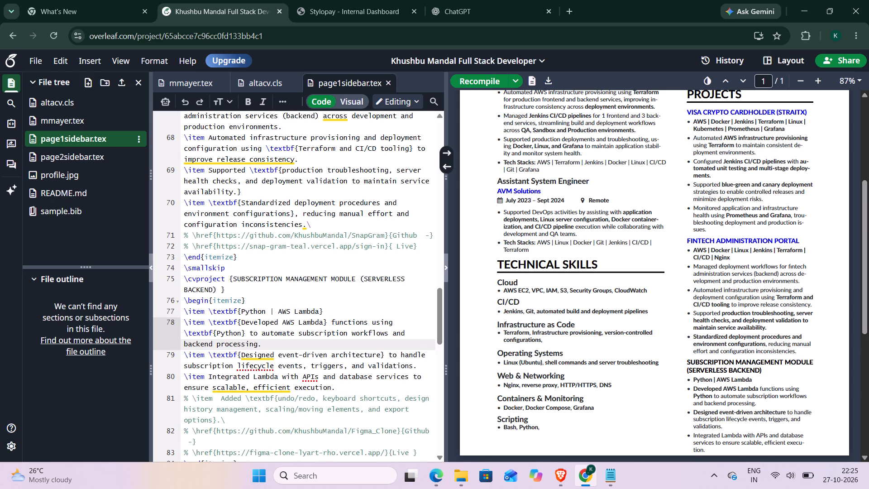
drag(253, 378, 315, 379)
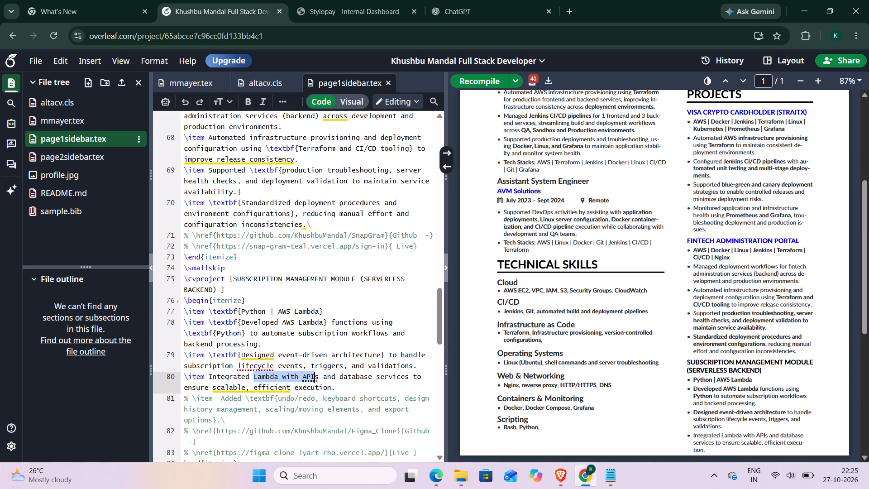
drag(315, 379, 412, 380)
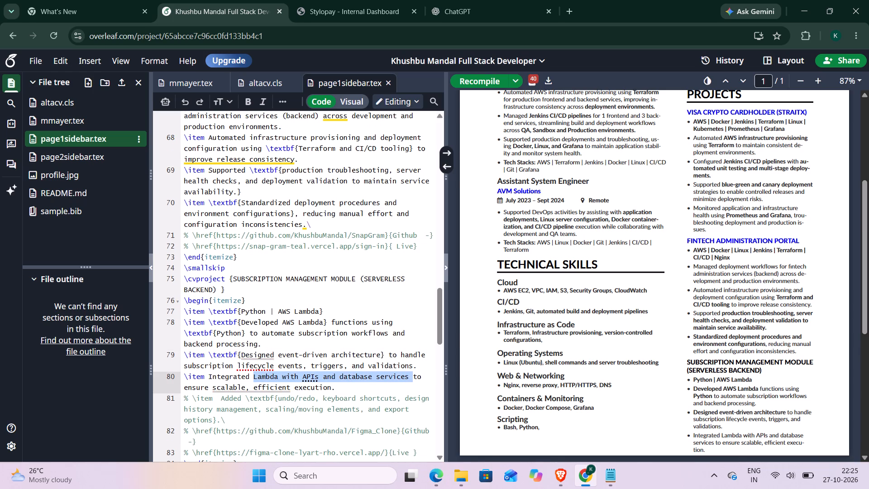
drag(412, 380, 410, 378)
key(shift+braceleft)
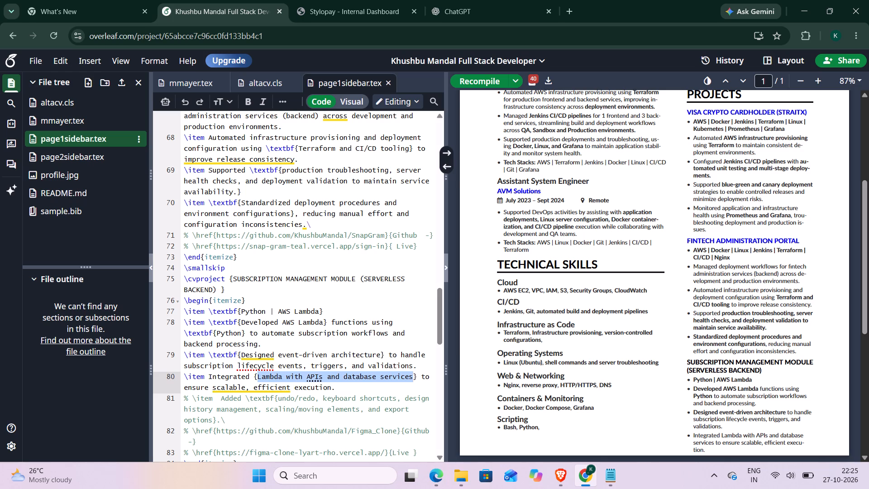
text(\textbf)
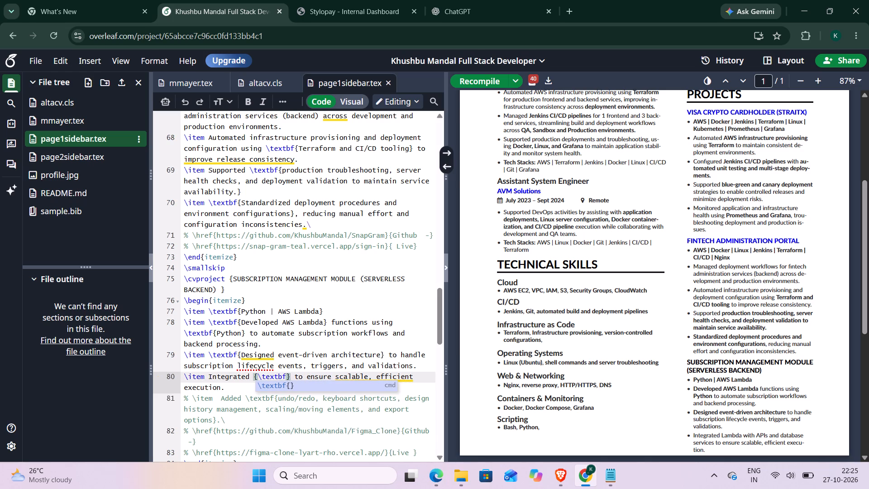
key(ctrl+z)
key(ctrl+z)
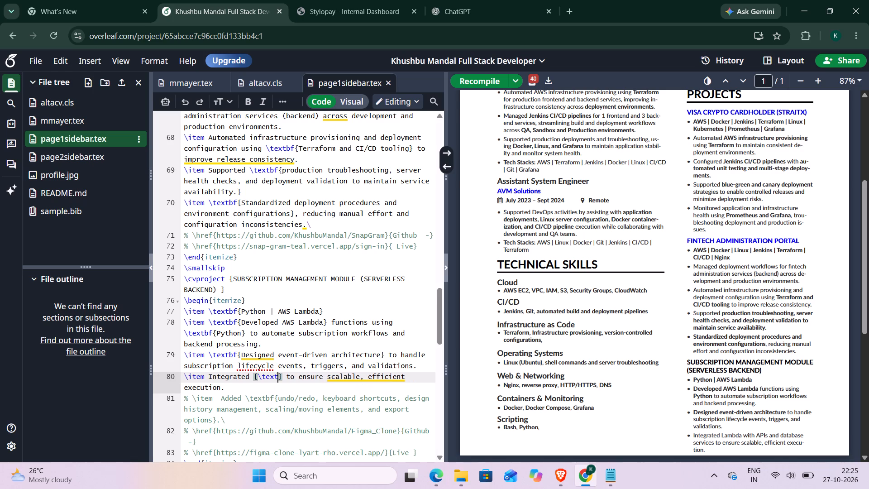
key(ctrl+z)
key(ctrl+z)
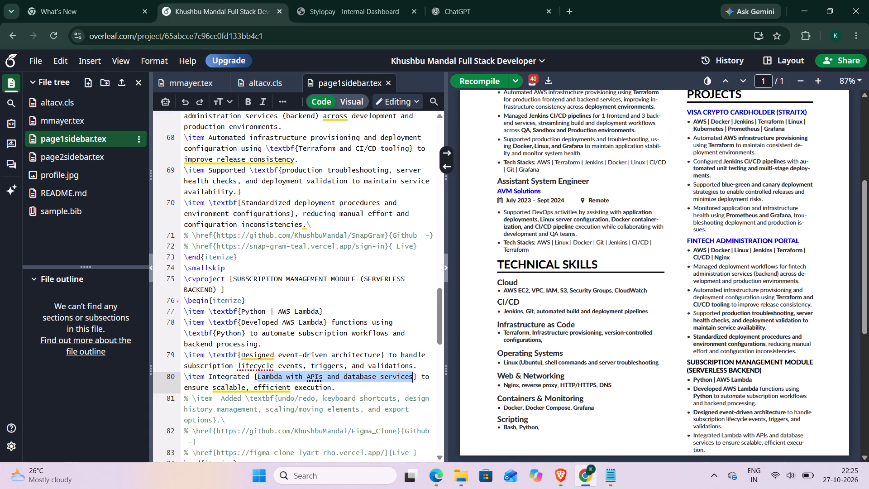
Insert \textbf before the opening brace of "Lambda with APIs and database services" in the "Integrated" bullet, and recompile the resume.
key(Left)
key(Left)
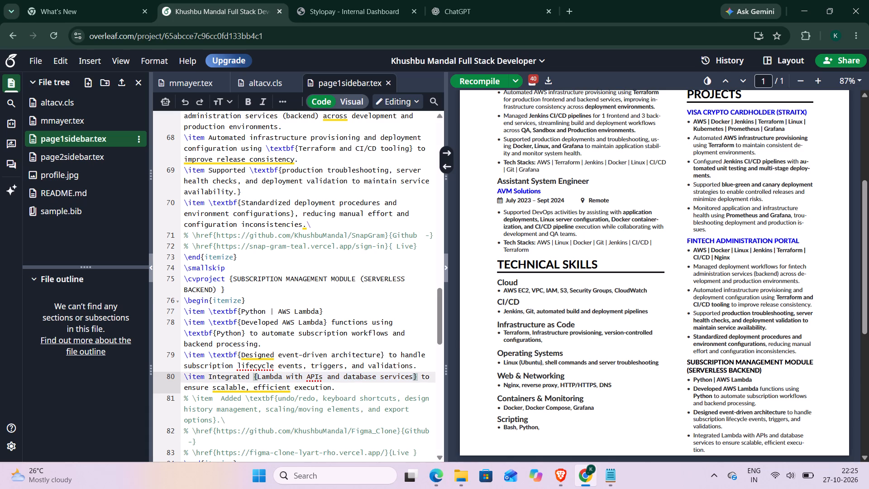
key(backslash)
text(textbf)
key(ctrl+s)
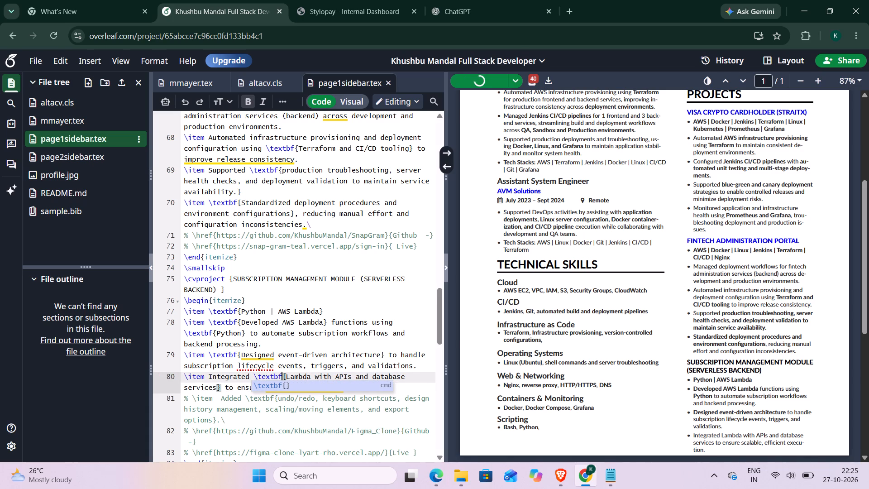
click(360, 336)
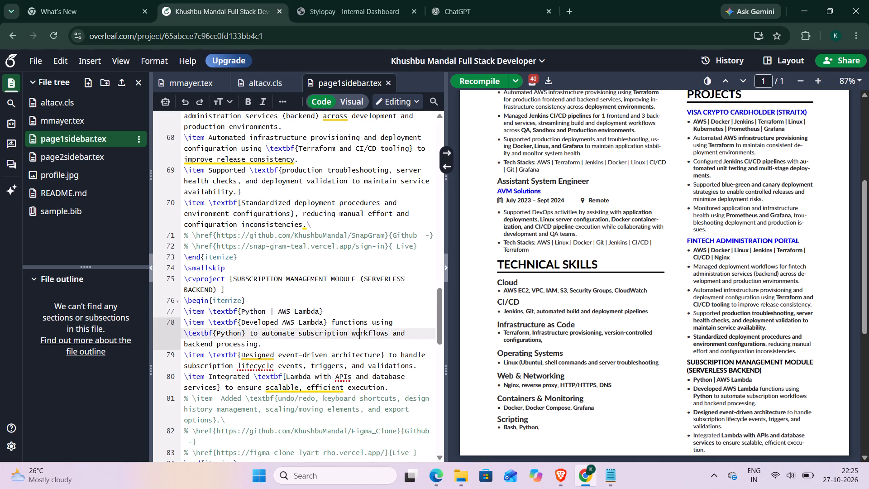
Review the recompiled resume preview from the header and professional summary through the experience, technical skills and projects sections.
scroll(596, 361, up, 5)
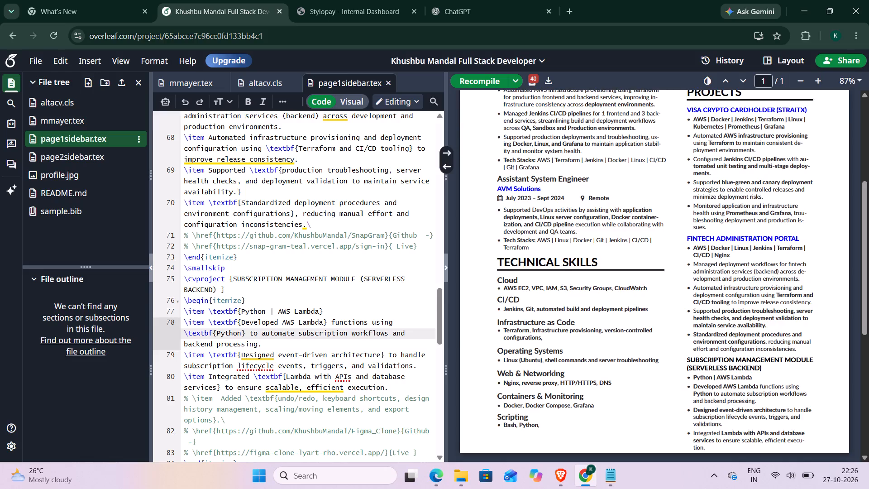
scroll(596, 361, up, 3)
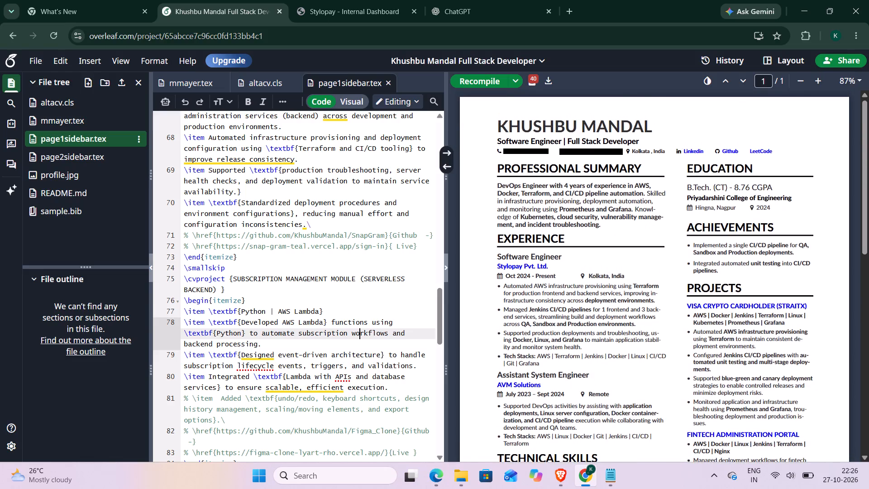
scroll(596, 361, down, 1)
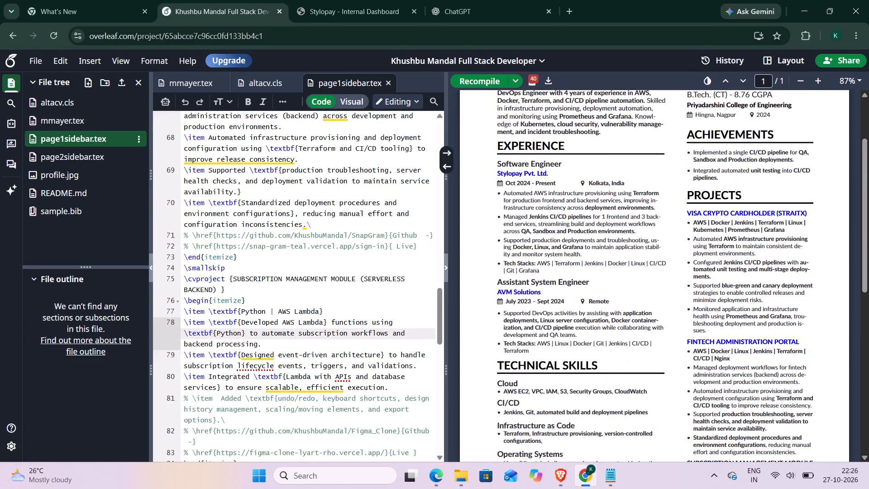
scroll(596, 352, down, 2)
scroll(596, 352, up, 6)
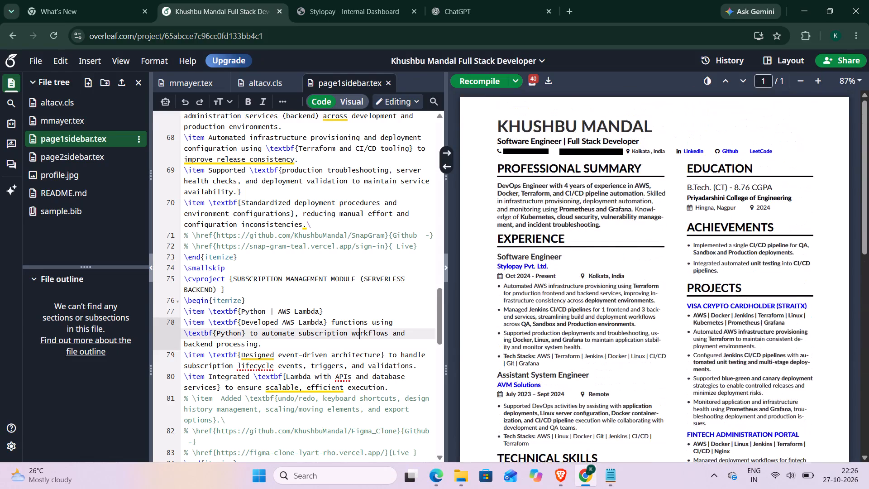
scroll(596, 352, down, 1)
scroll(596, 352, up, 3)
scroll(596, 352, down, 2)
scroll(596, 352, up, 4)
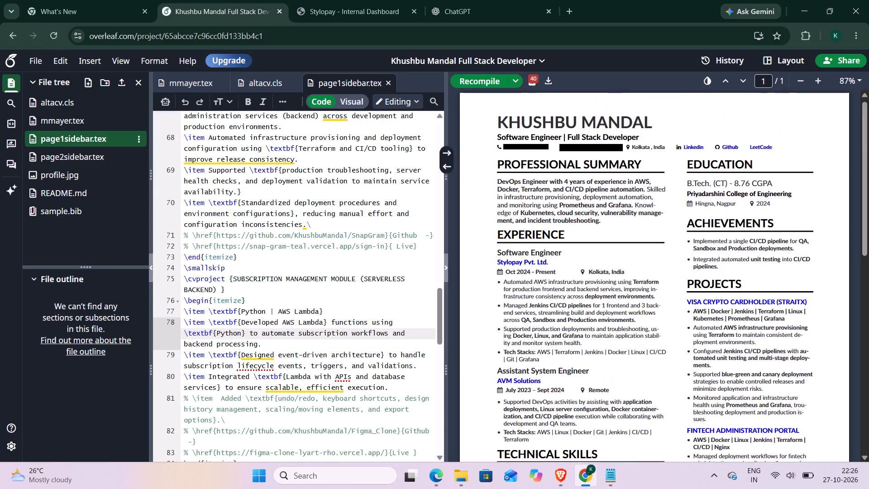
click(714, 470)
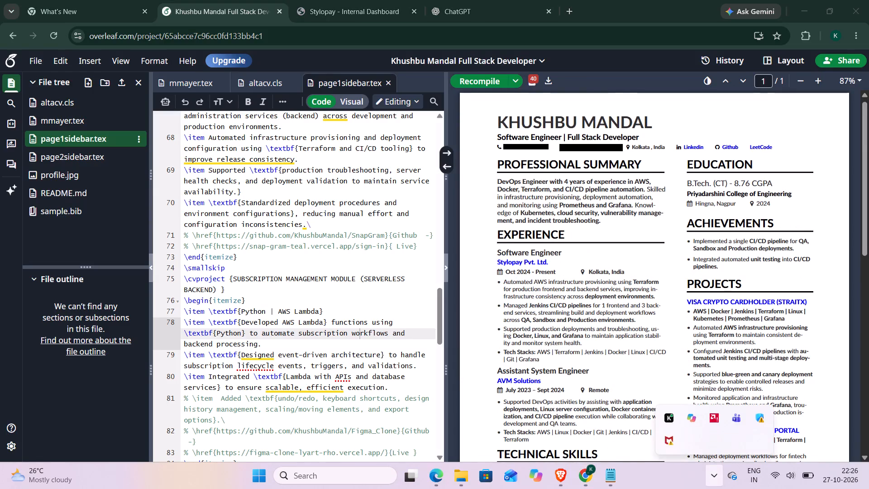